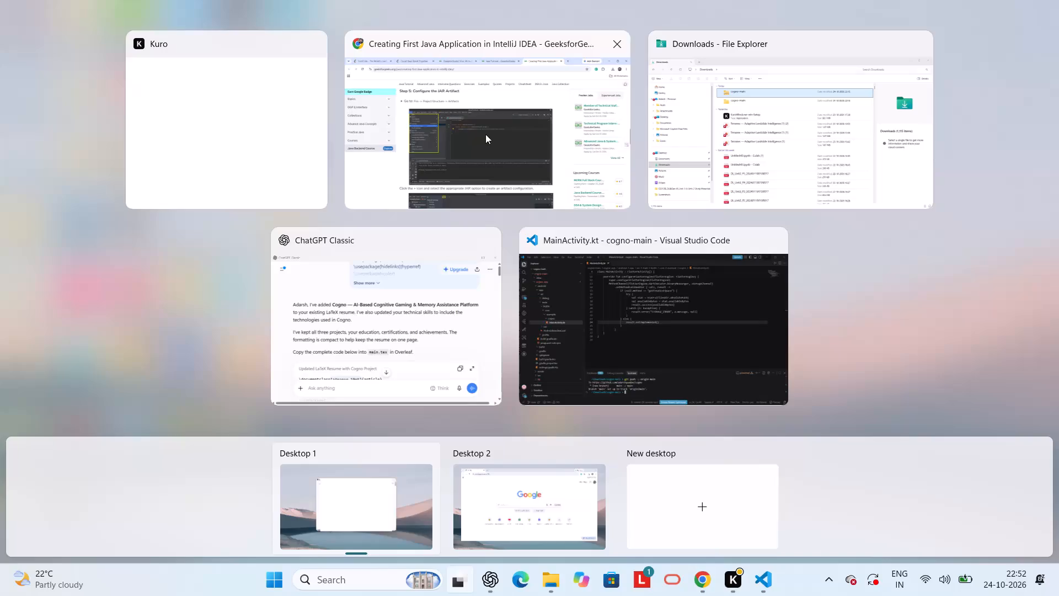
# Open the resume PDF from Downloads and read through its sections, including the projects and their tech stacks.
pyautogui.click(782, 111)
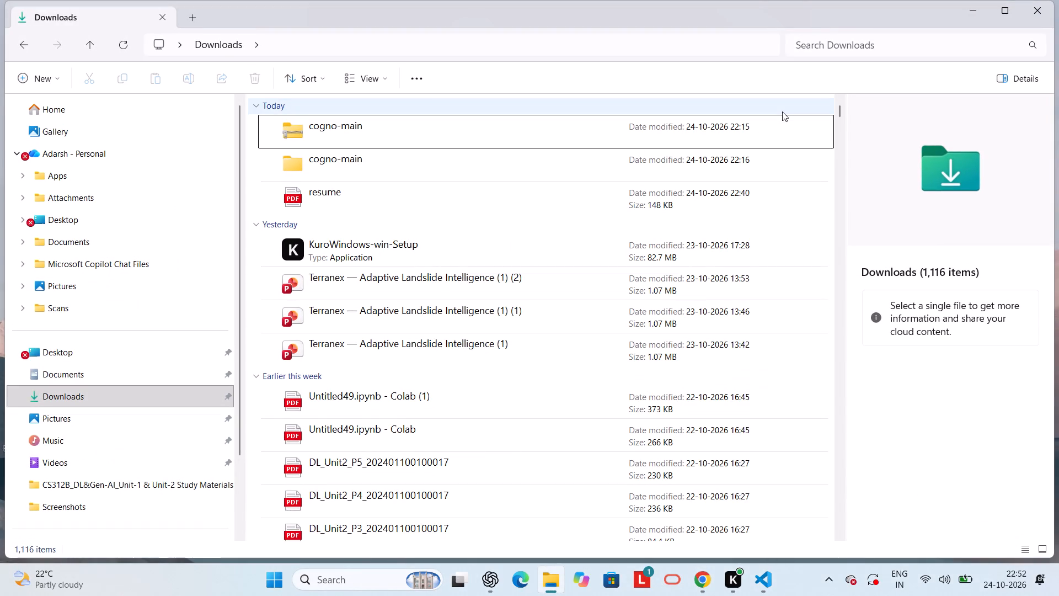
pyautogui.doubleClick(488, 199)
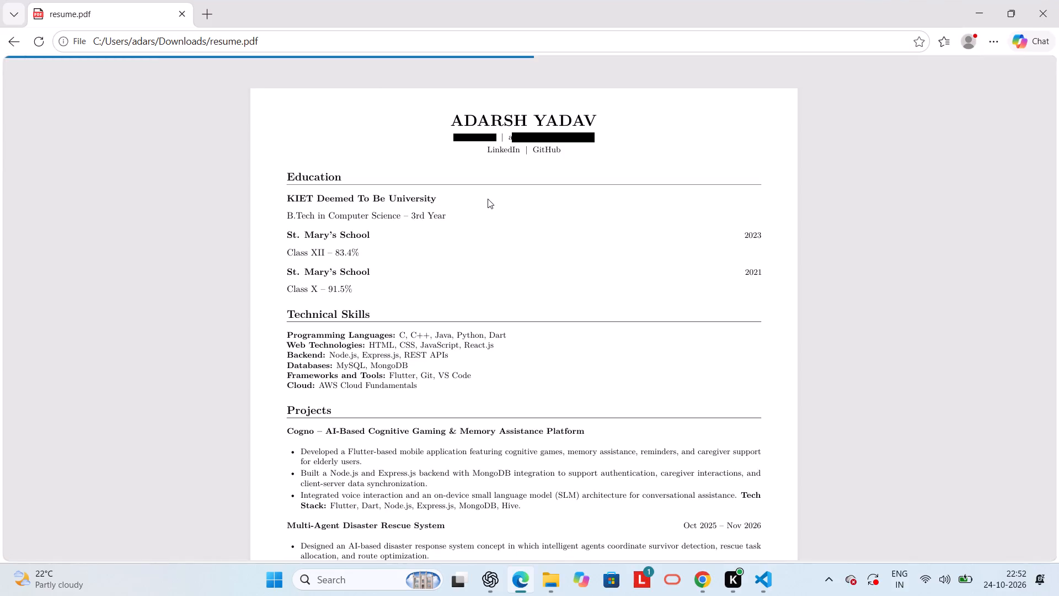
pyautogui.scroll(-2, 577, 310)
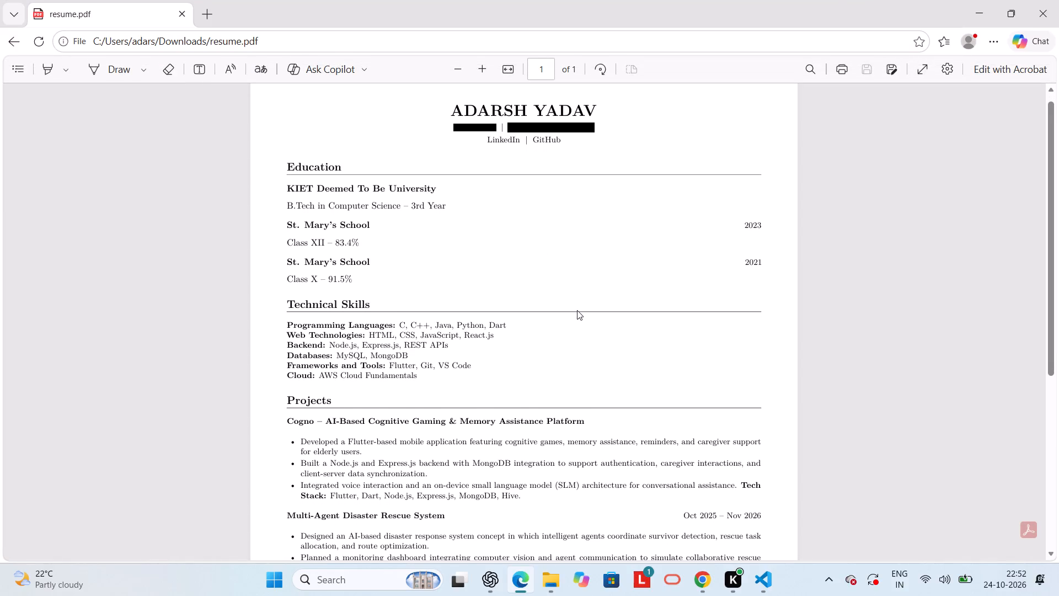
pyautogui.scroll(-2, 577, 310)
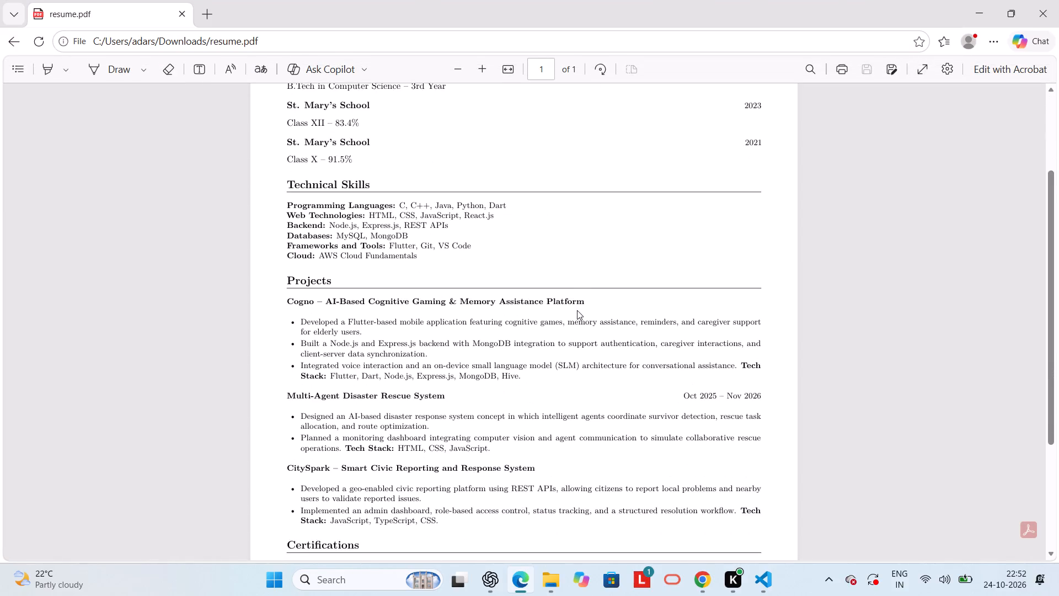
pyautogui.scroll(-1, 577, 310)
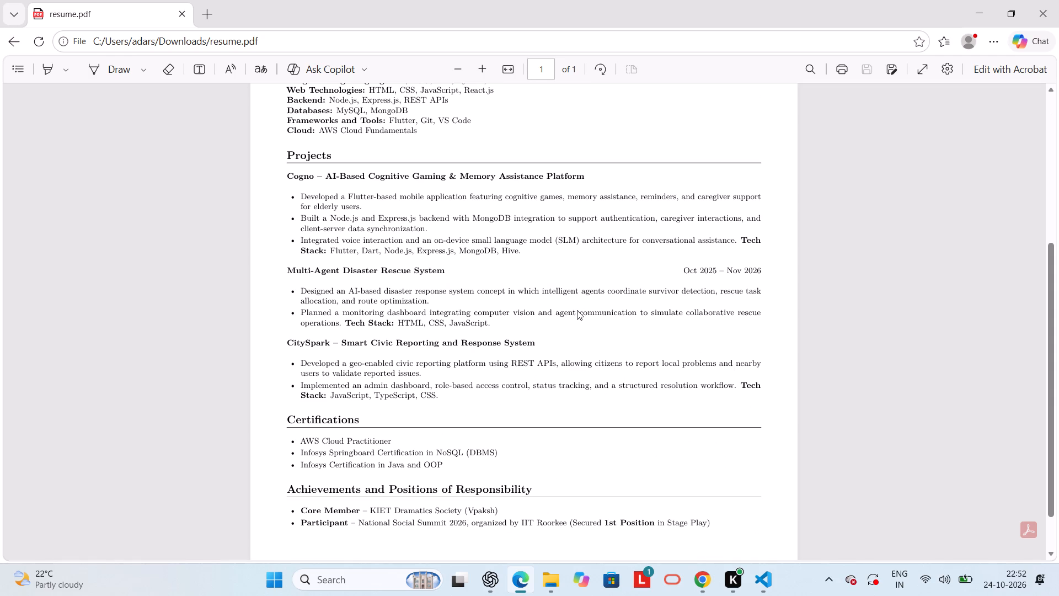
pyautogui.scroll(-2, 577, 310)
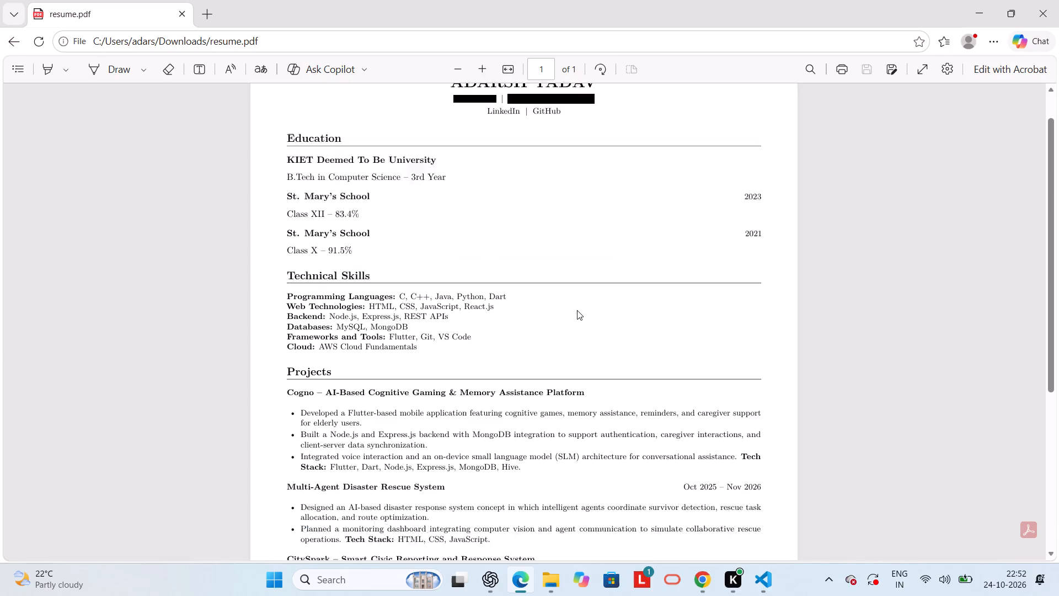
pyautogui.scroll(-2, 577, 310)
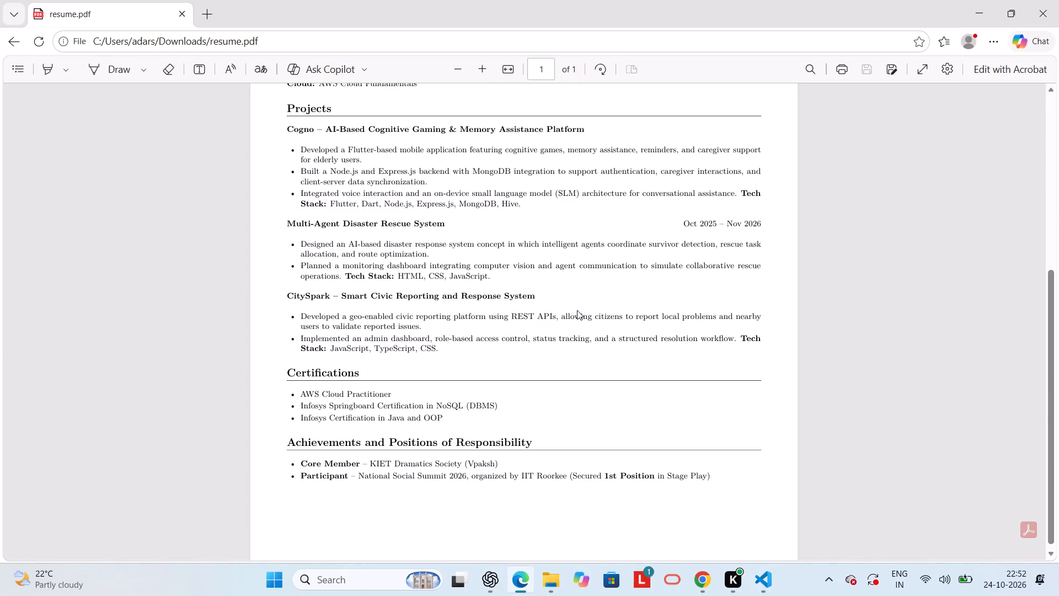
pyautogui.scroll(-1, 577, 310)
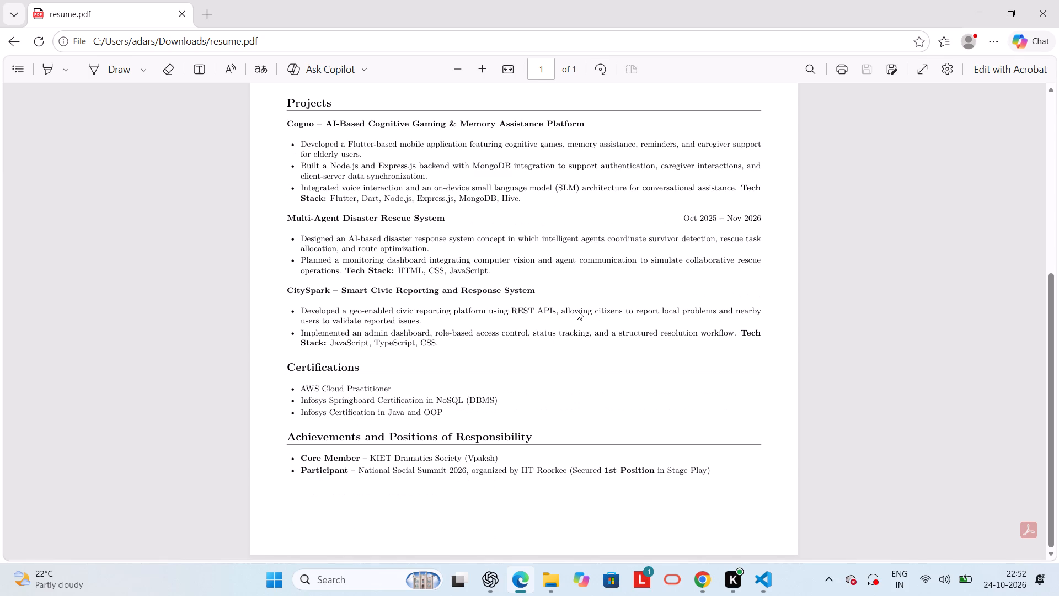
pyautogui.scroll(2, 577, 310)
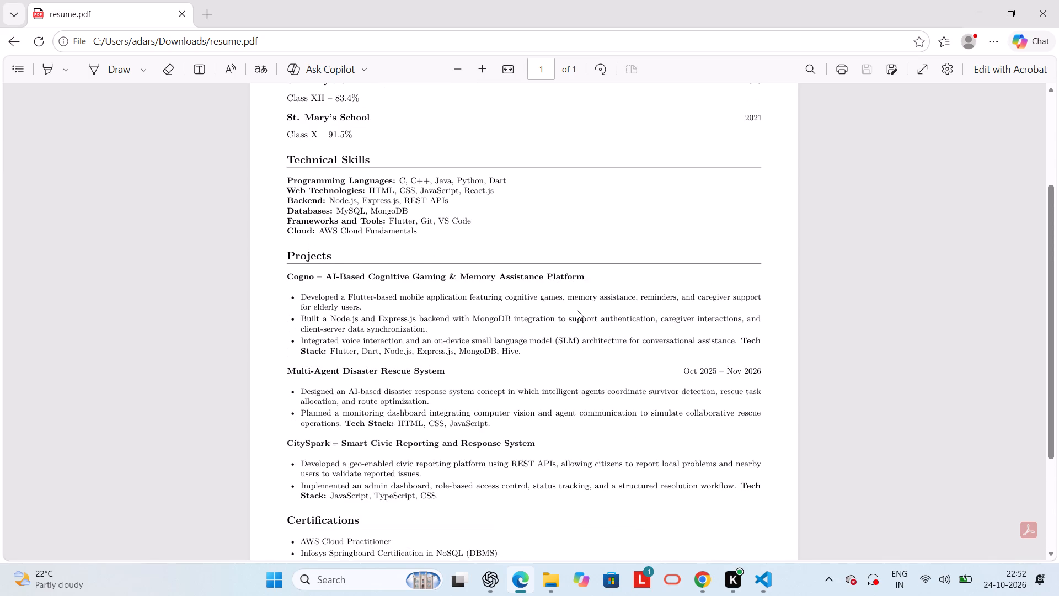
pyautogui.scroll(1, 577, 310)
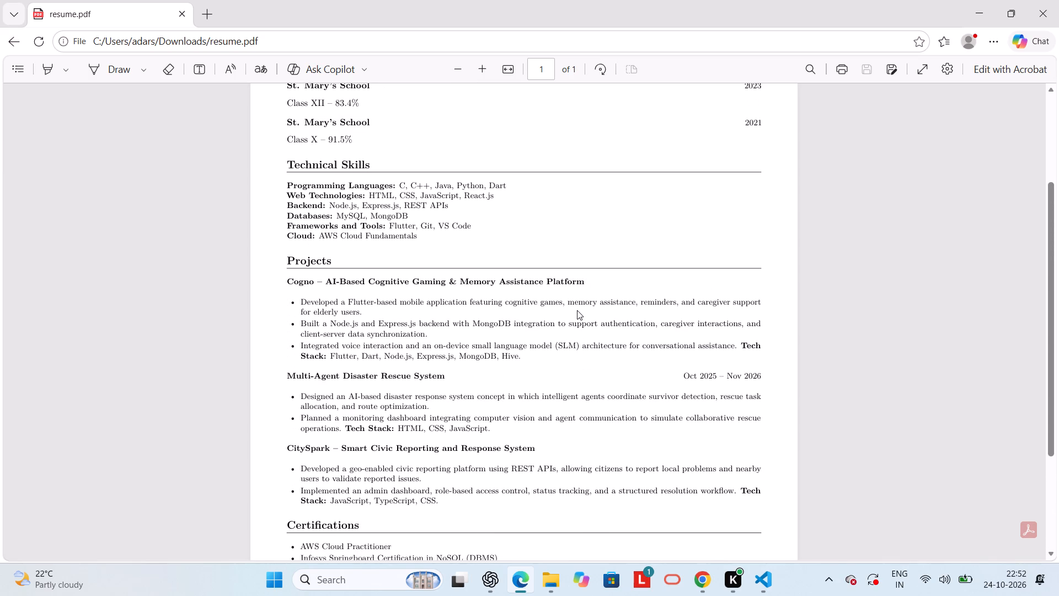
# Switch to Chrome and search the web for overleaf in a new tab.
pyautogui.click(708, 583)
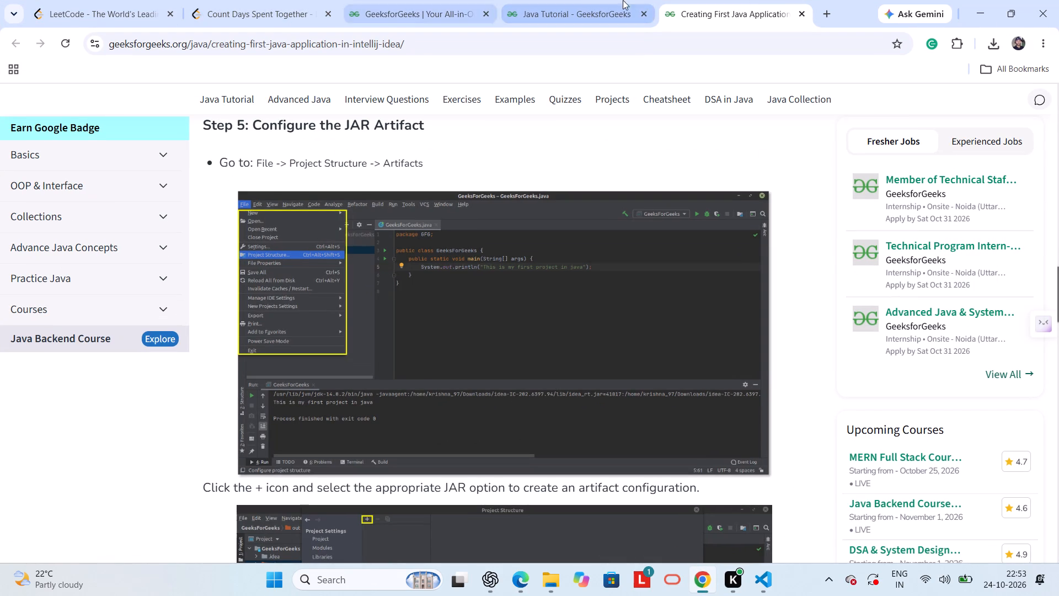
pyautogui.click(825, 16)
pyautogui.write('ov')
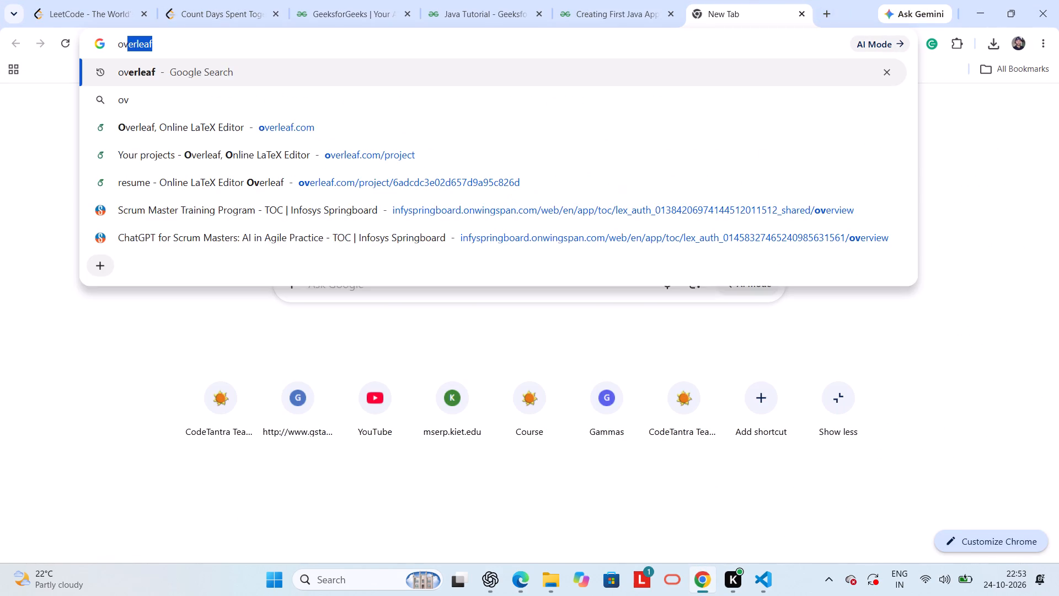
pyautogui.press('BackSpace')
pyautogui.press('BackSpace')
pyautogui.write('ver\\')
pyautogui.press('Return')
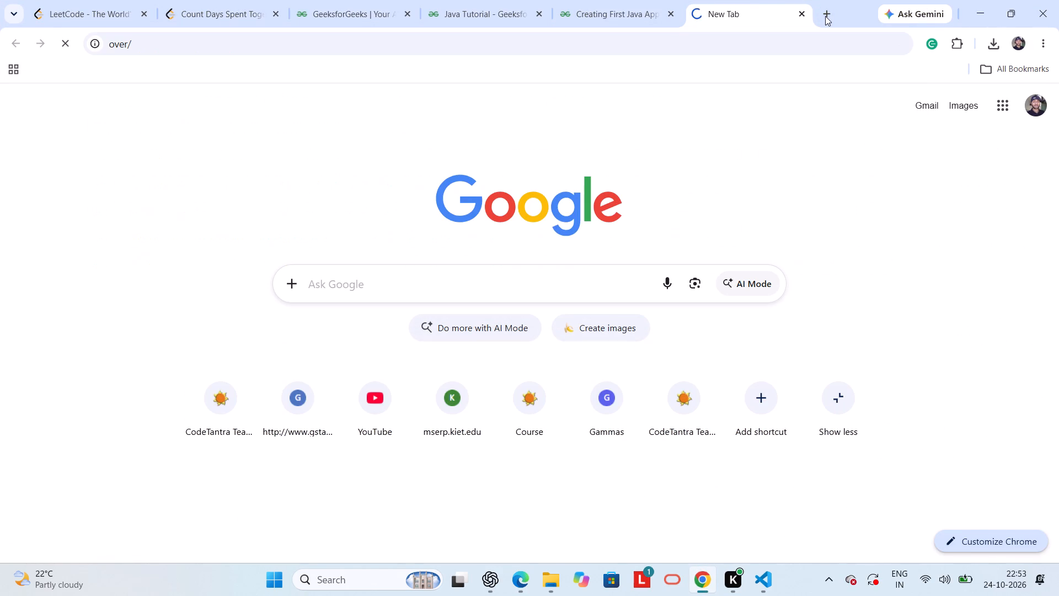
pyautogui.press('BackSpace')
pyautogui.click(769, 50)
pyautogui.press('BackSpace')
pyautogui.press('BackSpace')
pyautogui.write('overle')
pyautogui.press('Return')
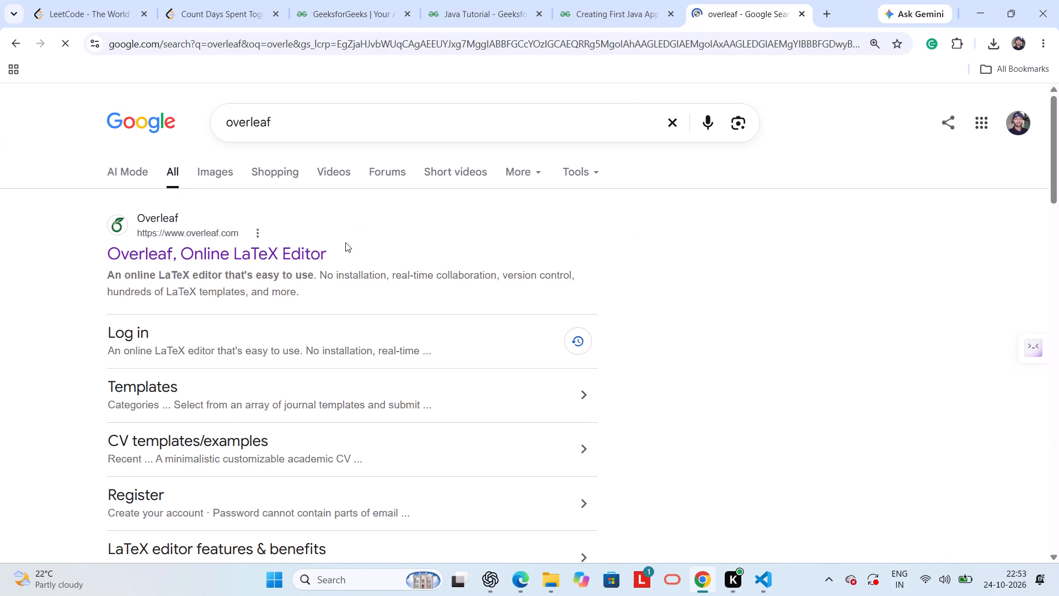
# Open the Overleaf site from the results and open the resume project.
pyautogui.click(282, 256)
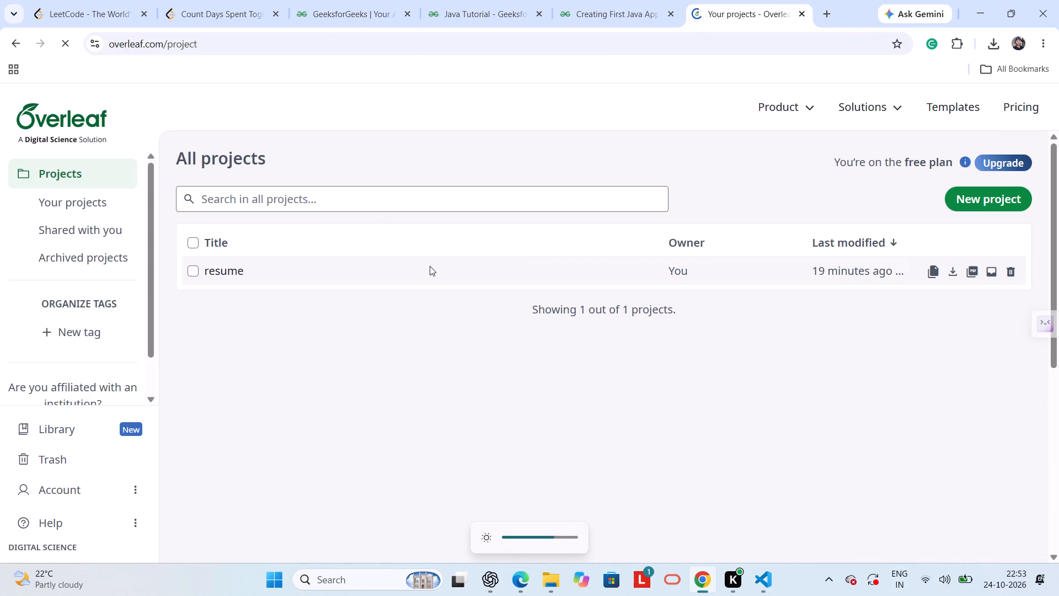
pyautogui.doubleClick(427, 266)
pyautogui.doubleClick(219, 276)
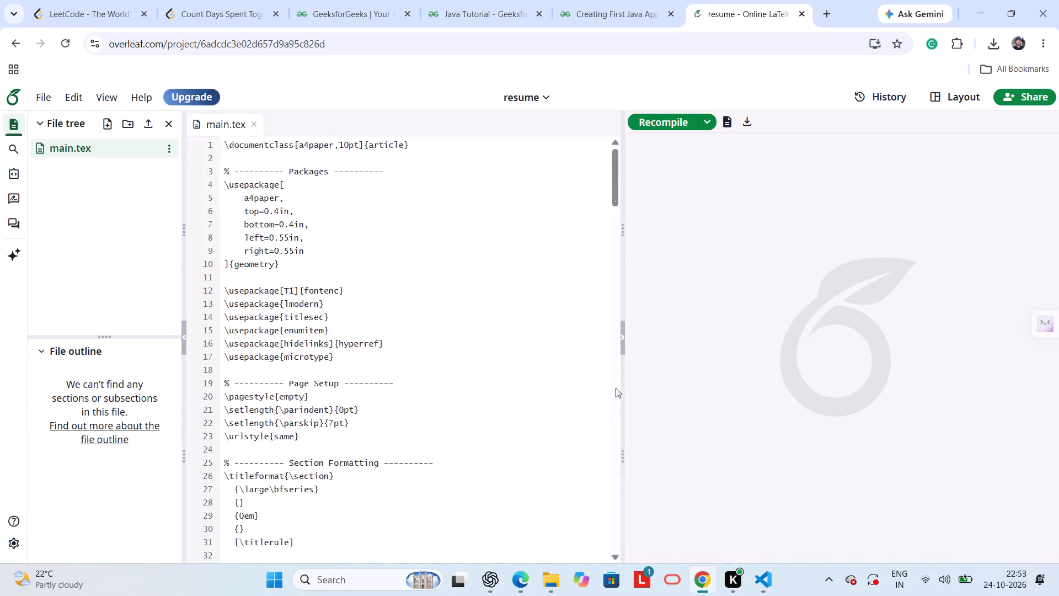
# In main.tex, copy the Tech Stack line of the second CitySpark item and add an empty line after that item's closing brace.
pyautogui.scroll(-5, 418, 341)
pyautogui.scroll(1, 418, 341)
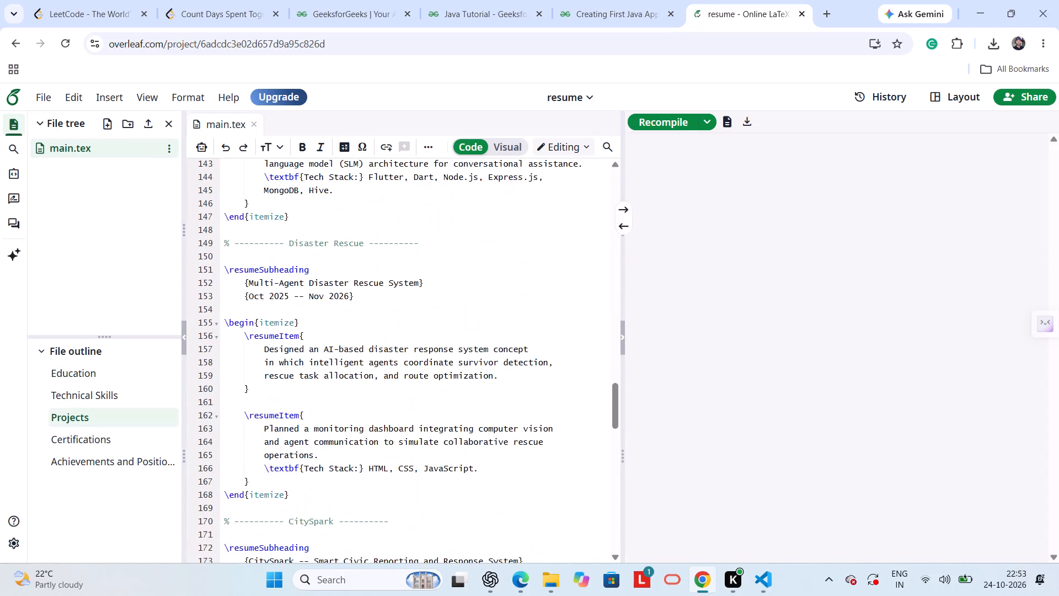
pyautogui.scroll(1, 418, 341)
pyautogui.scroll(-1, 418, 341)
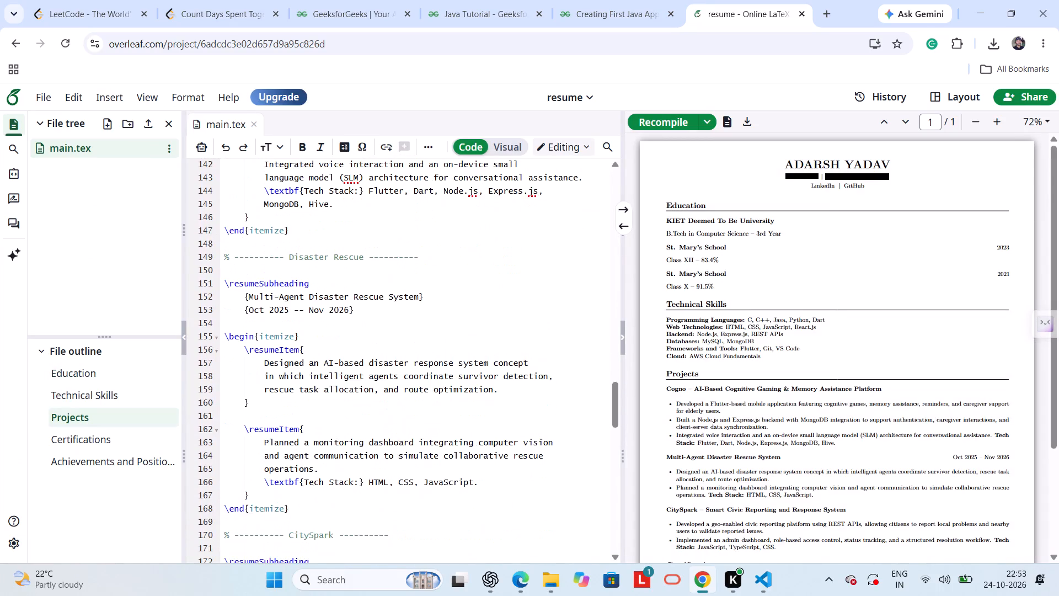
pyautogui.scroll(-3, 418, 341)
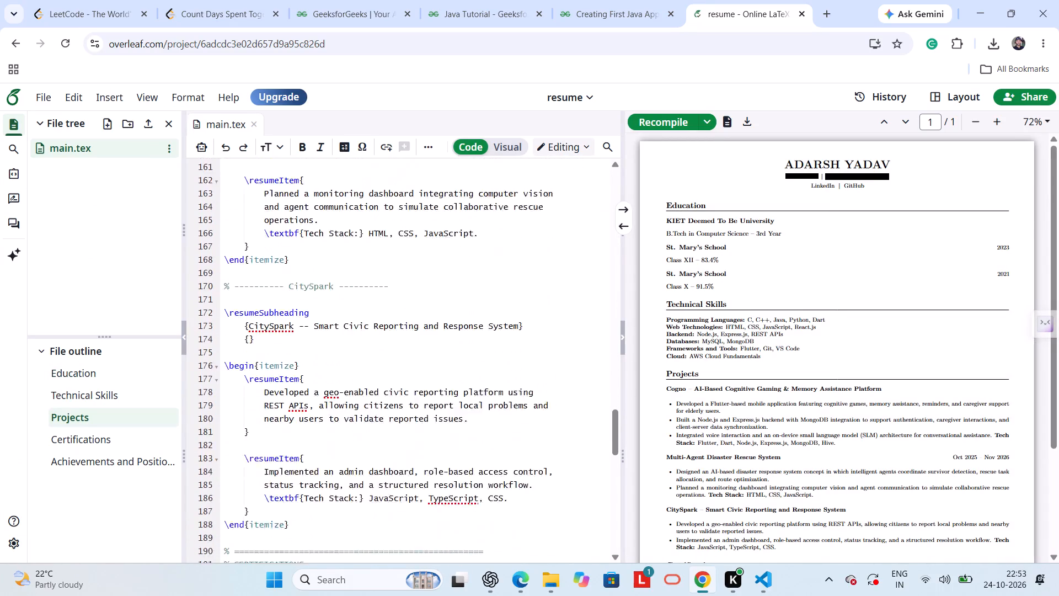
pyautogui.scroll(-1, 418, 341)
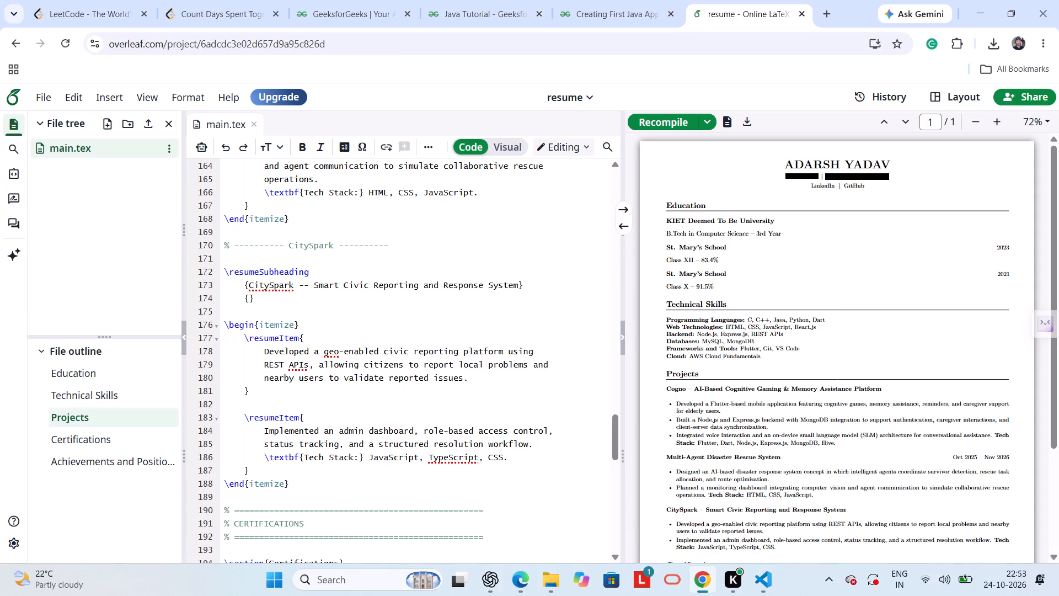
pyautogui.click(558, 448)
pyautogui.scroll(1, 515, 447)
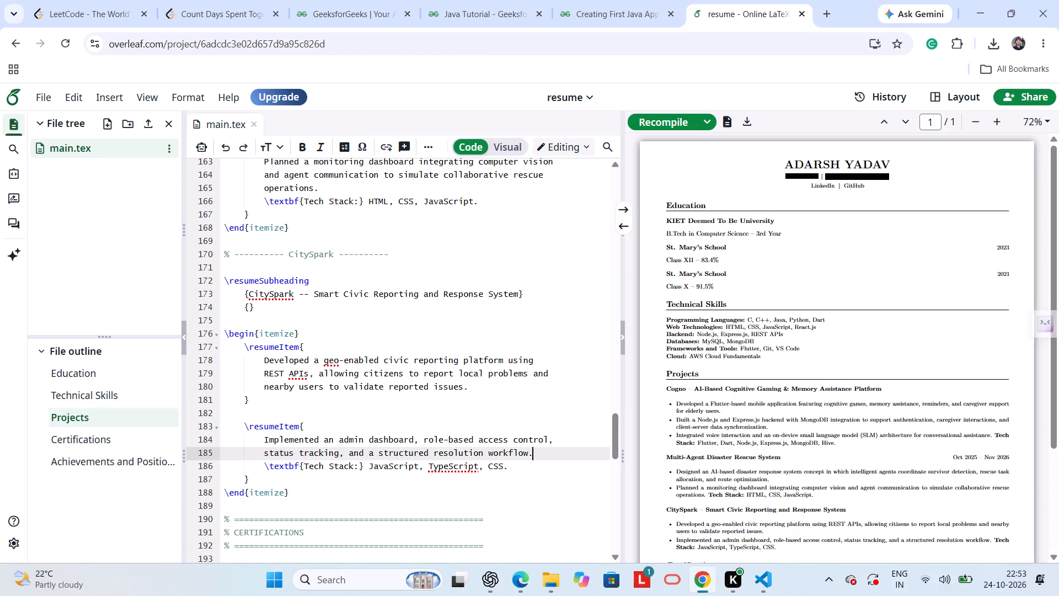
pyautogui.moveTo(514, 470); pyautogui.dragTo(266, 462)
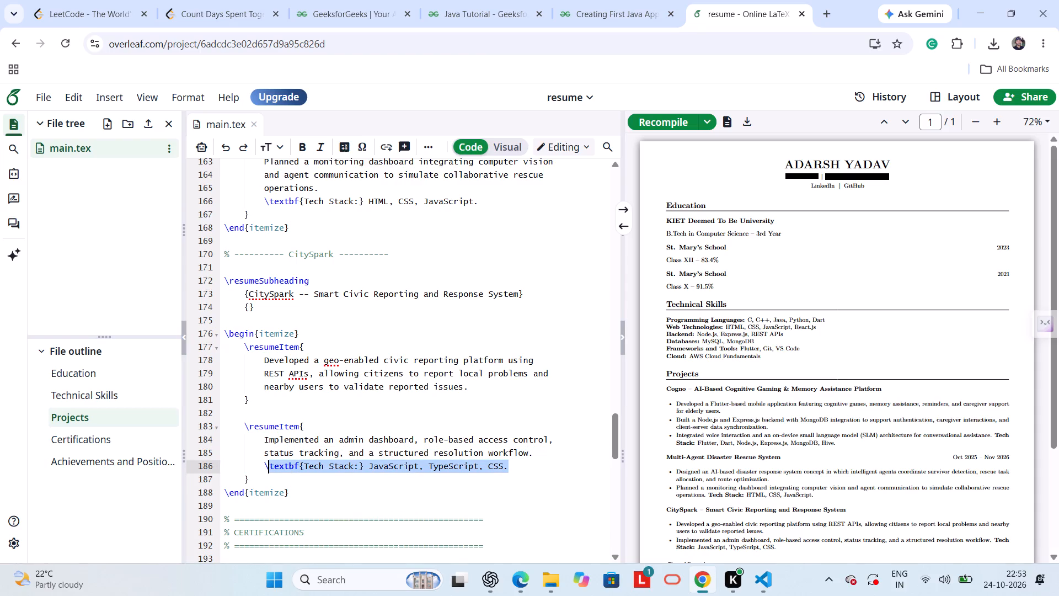
pyautogui.moveTo(266, 462); pyautogui.dragTo(264, 467)
pyautogui.hotkey('ctrl', 'c')
pyautogui.click(252, 483)
pyautogui.press('Return')
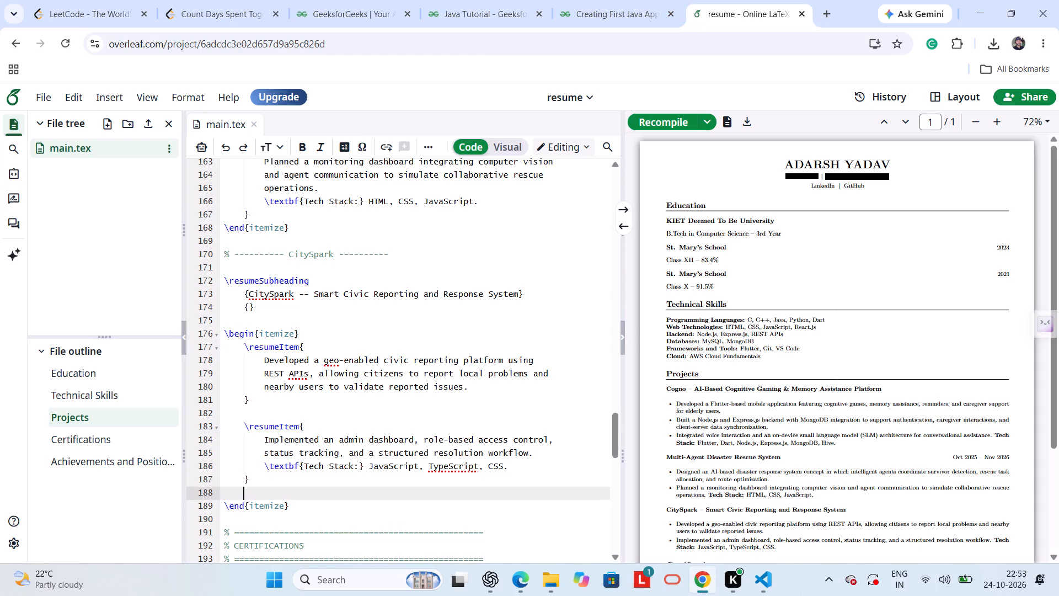
# Duplicate the second CitySpark \resumeItem block directly below itself.
pyautogui.moveTo(258, 481); pyautogui.dragTo(243, 429)
pyautogui.hotkey('ctrl', 'c')
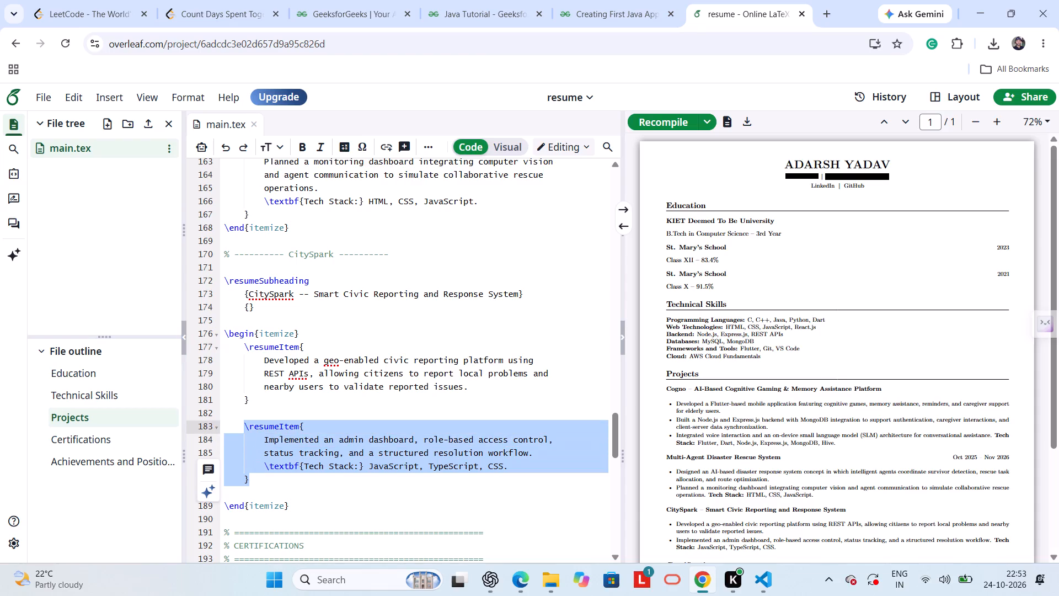
pyautogui.click(269, 481)
pyautogui.press('Return')
pyautogui.hotkey('ctrl', 'v')
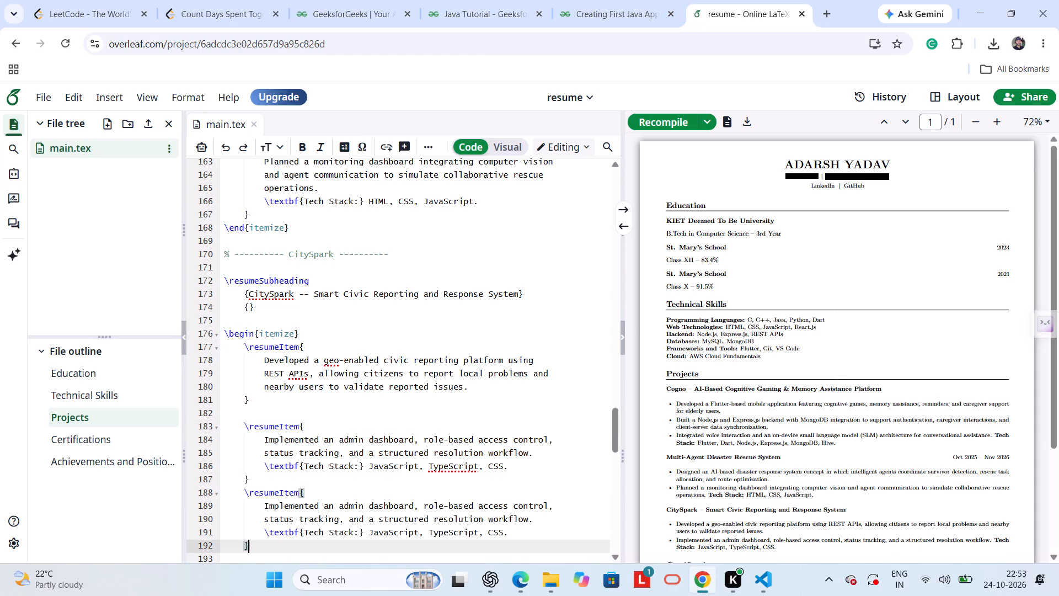
# Delete the admin dashboard description from the duplicated CitySpark item, keeping only its Tech Stack line.
pyautogui.scroll(-1, 291, 510)
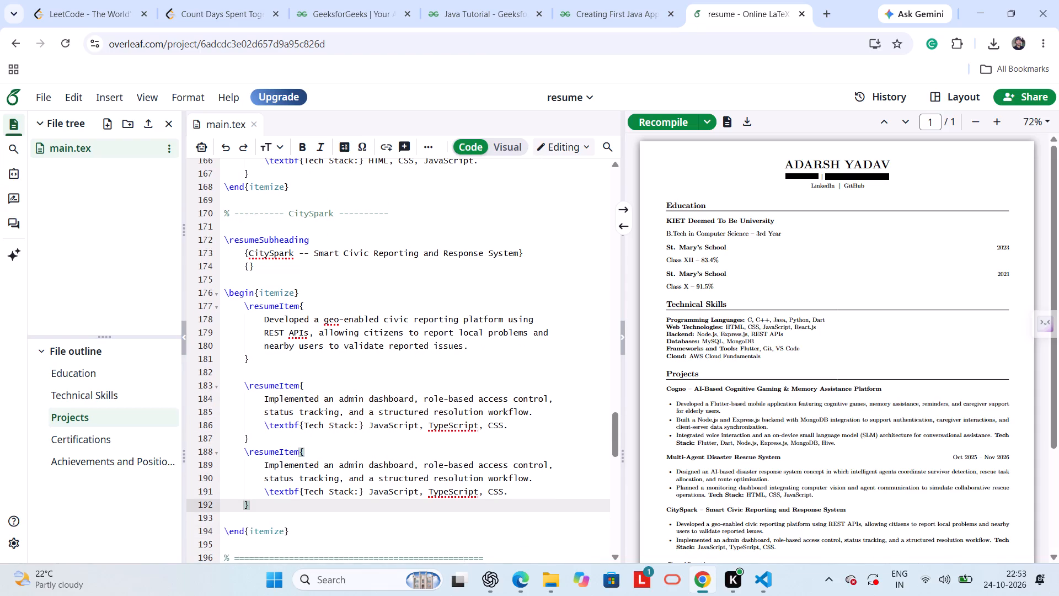
pyautogui.moveTo(535, 478); pyautogui.dragTo(264, 466)
pyautogui.press('BackSpace')
pyautogui.press('BackSpace')
pyautogui.press('BackSpace')
pyautogui.press('BackSpace')
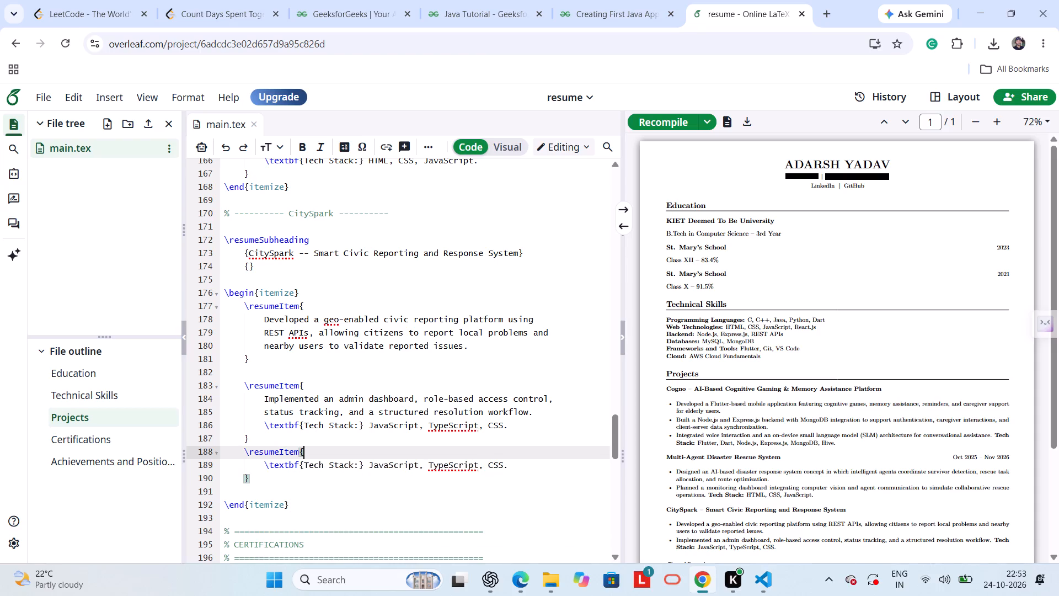
pyautogui.click(330, 441)
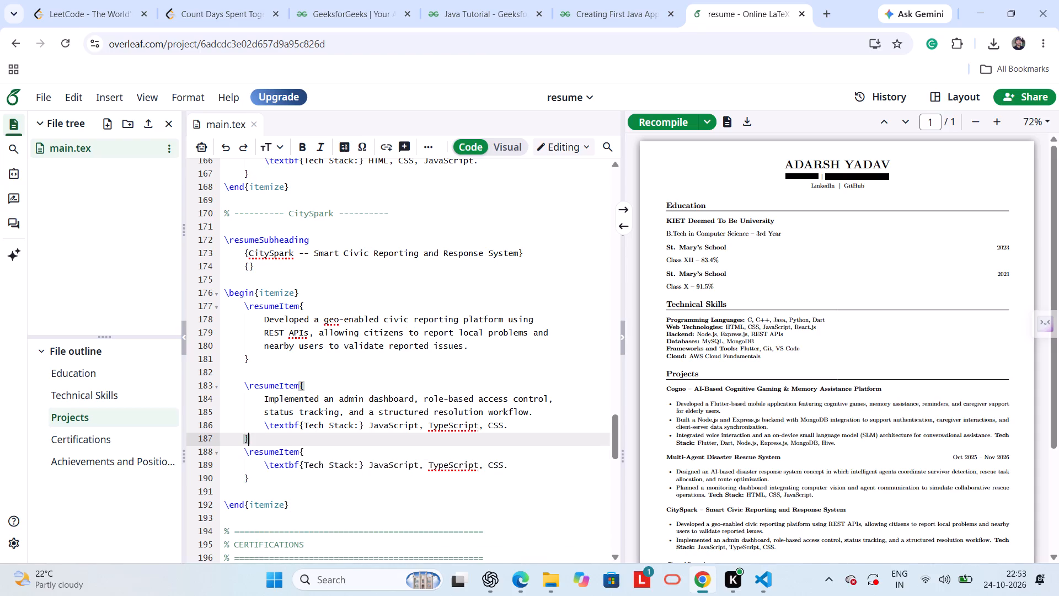
pyautogui.scroll(1, 384, 300)
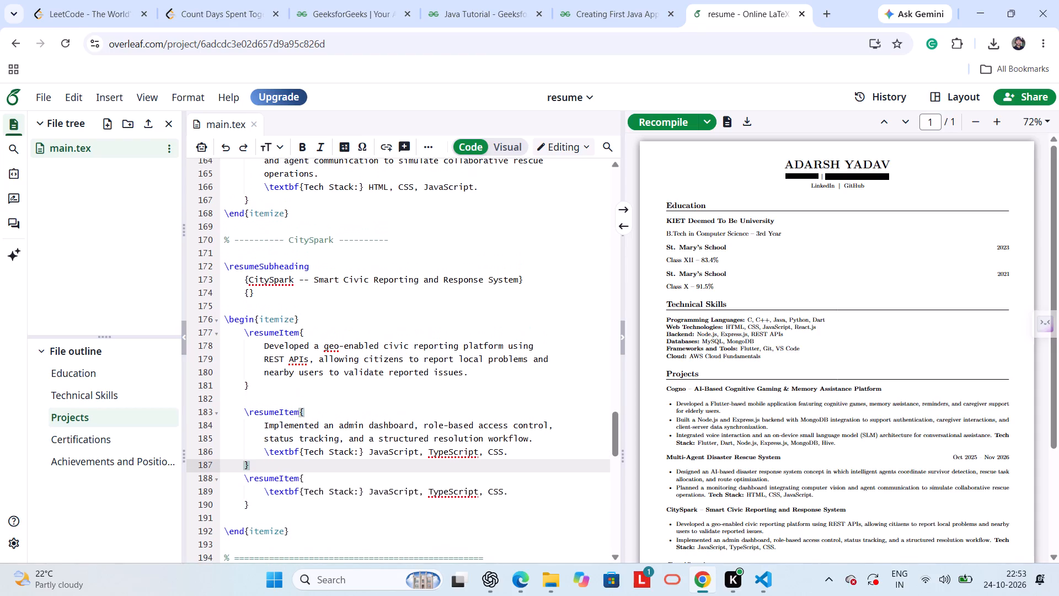
# Recompile the resume and check the CitySpark entry in the PDF preview.
pyautogui.click(649, 127)
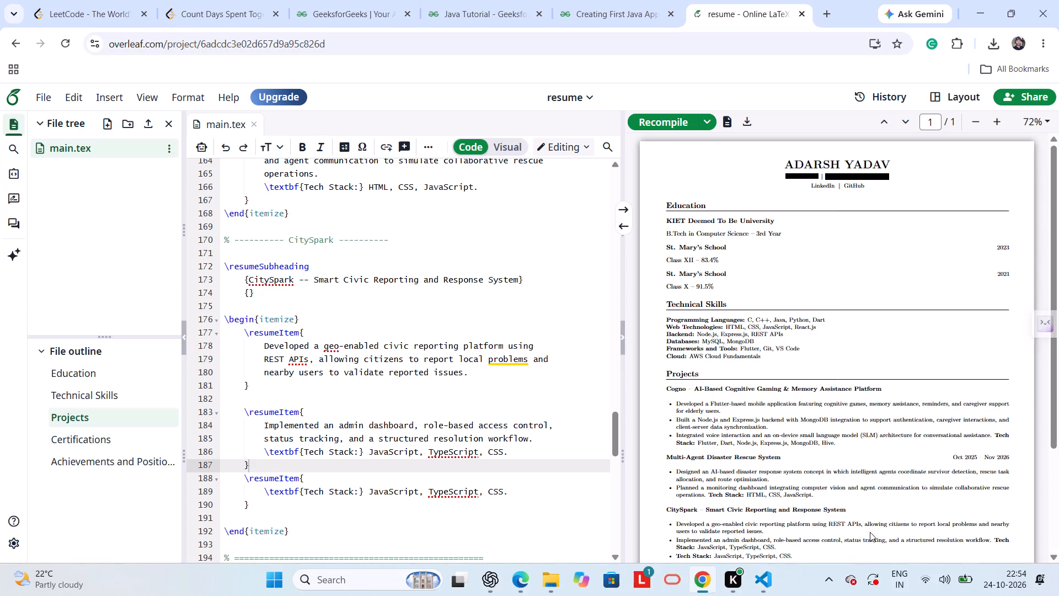
pyautogui.scroll(-1, 870, 532)
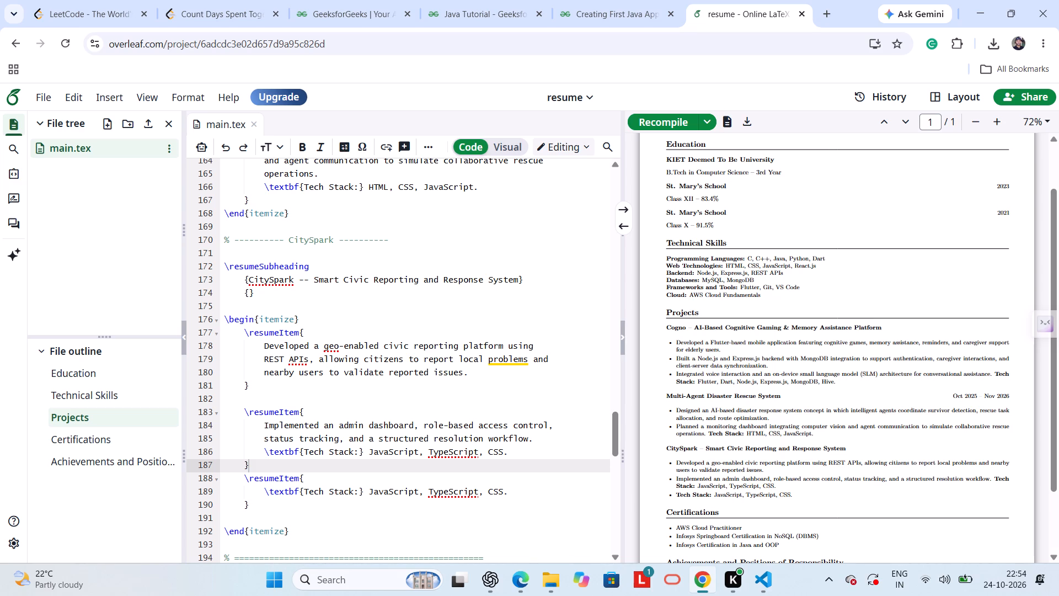
# Copy the Tech Stack text from the extra CitySpark item and paste it in parentheses after the empty braces under the CitySpark title.
pyautogui.scroll(-1, 294, 460)
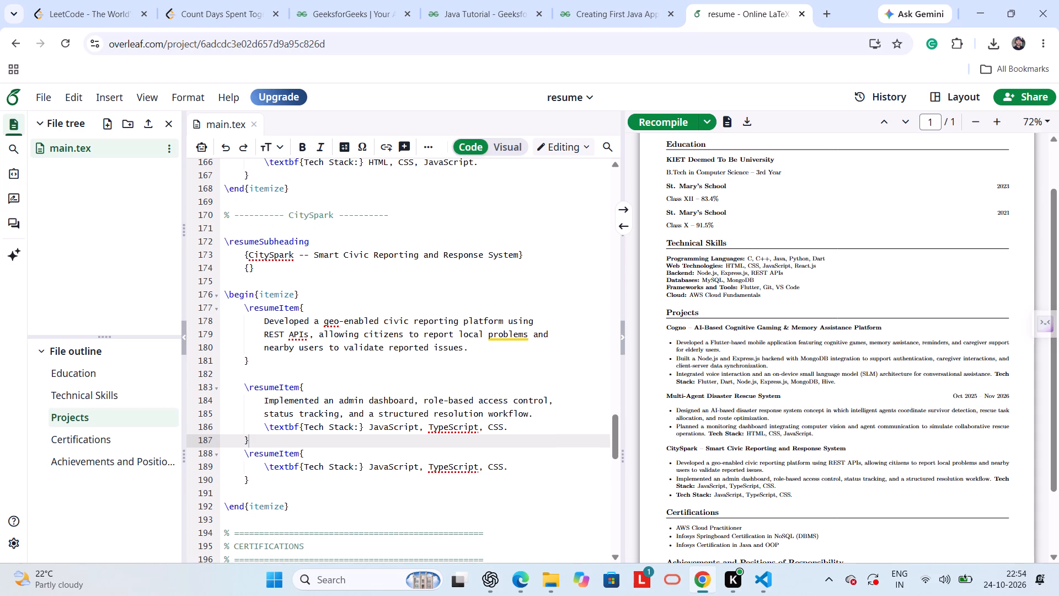
pyautogui.moveTo(510, 467); pyautogui.dragTo(298, 465)
pyautogui.hotkey('ctrl', 'c')
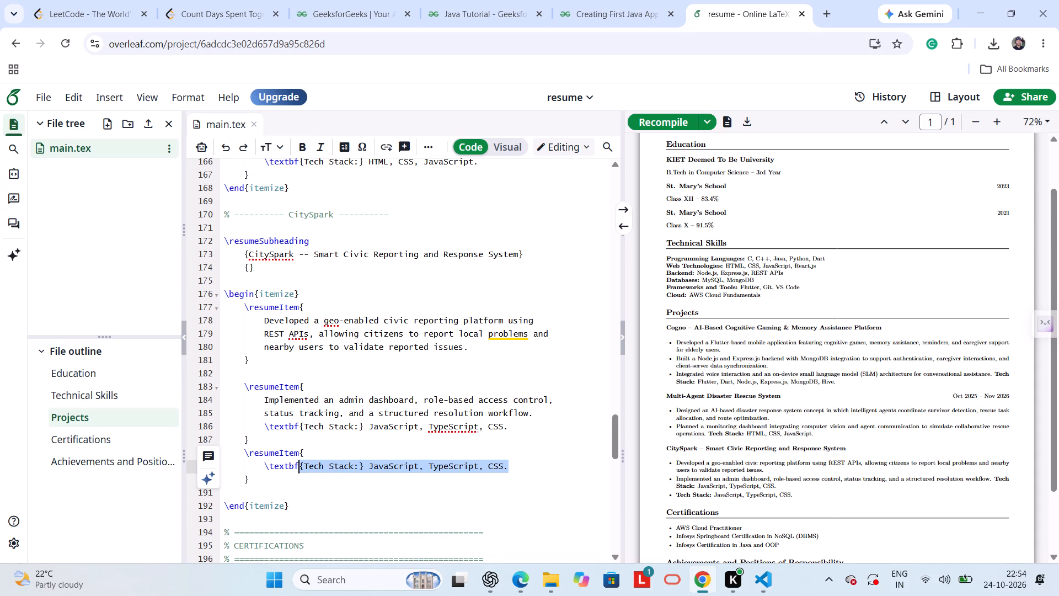
pyautogui.click(348, 351)
pyautogui.scroll(2, 348, 351)
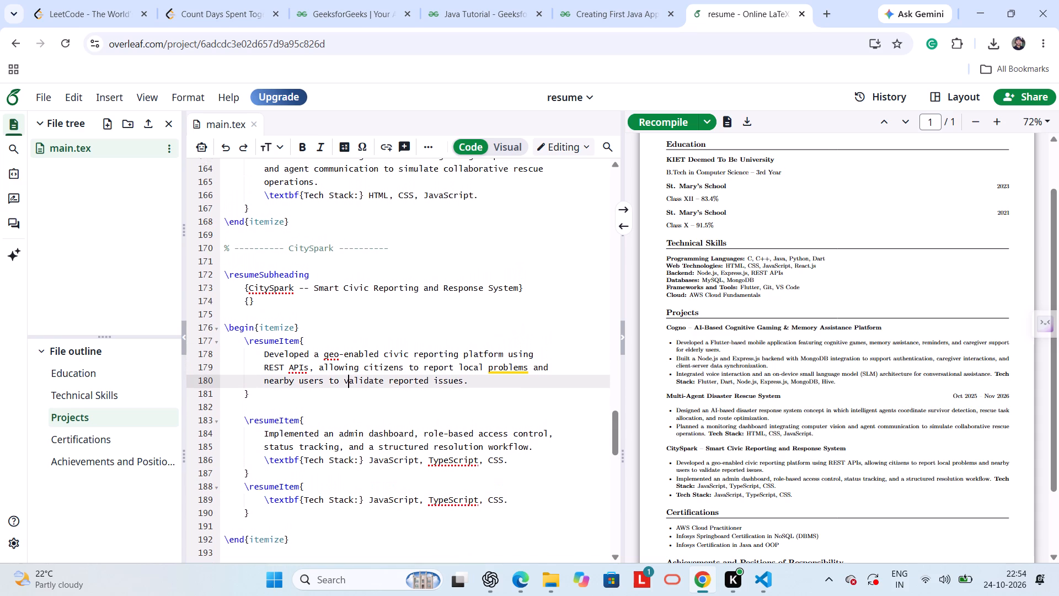
pyautogui.scroll(2, 348, 351)
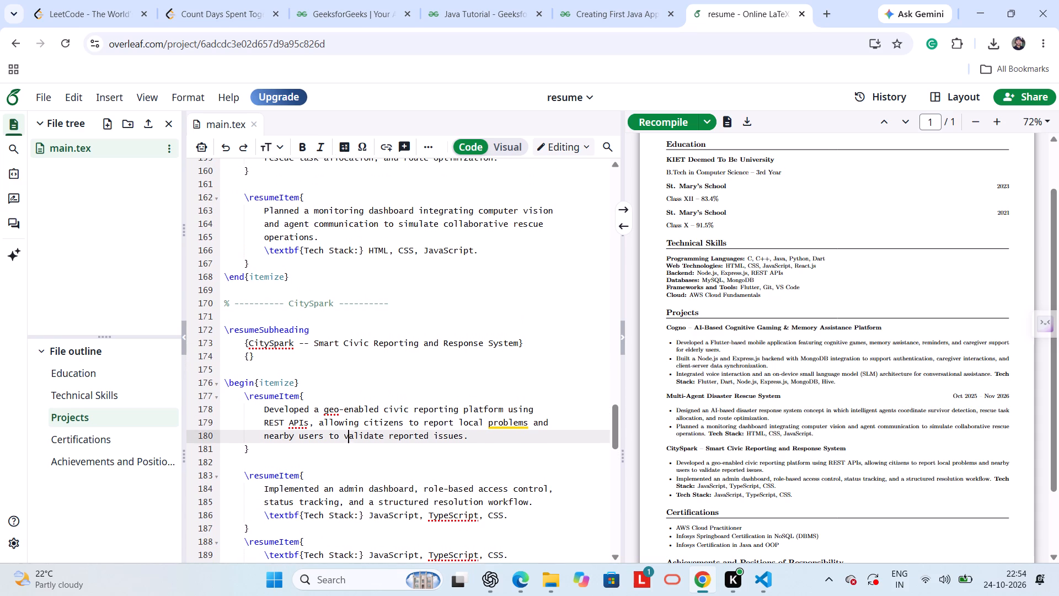
pyautogui.click(266, 349)
pyautogui.click(266, 351)
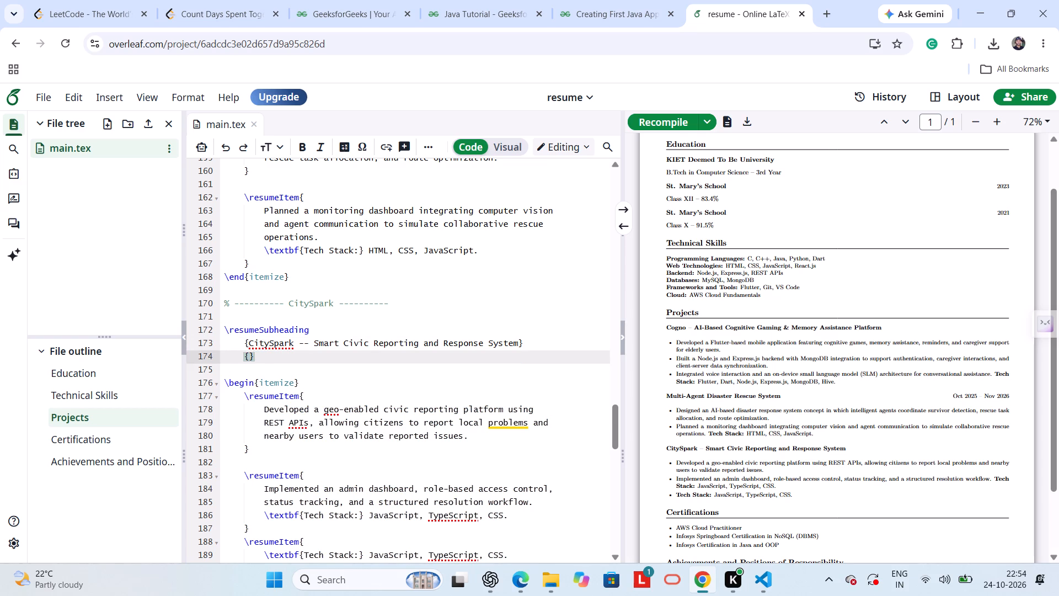
pyautogui.hotkey('shift', '(')
pyautogui.hotkey('ctrl', 'v')
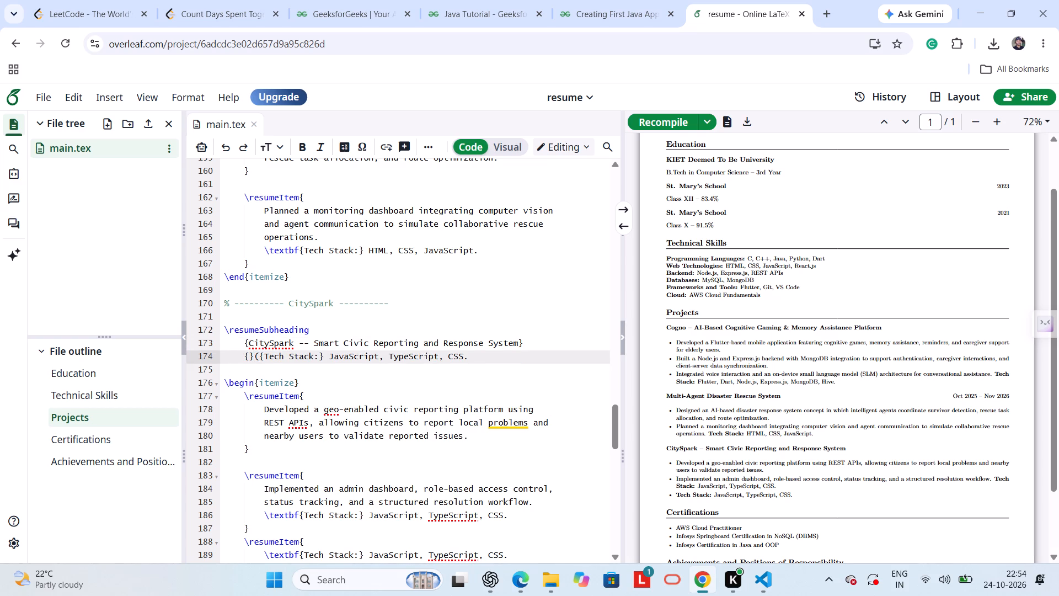
pyautogui.hotkey('shift', ')')
# Delete the extra CitySpark \resumeItem block that holds only the Tech Stack line.
pyautogui.scroll(-2, 266, 351)
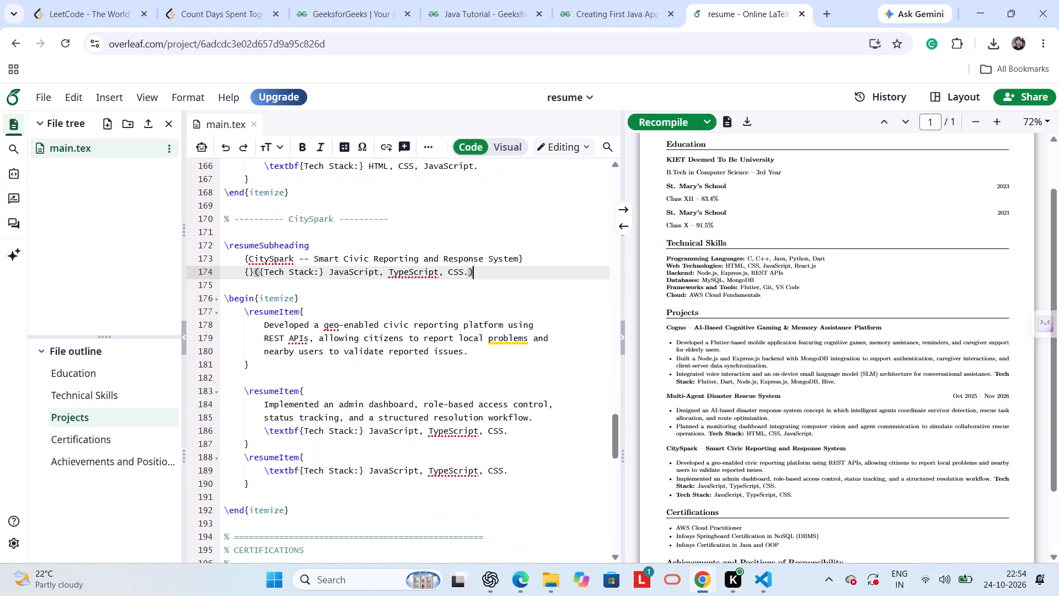
pyautogui.scroll(-1, 266, 351)
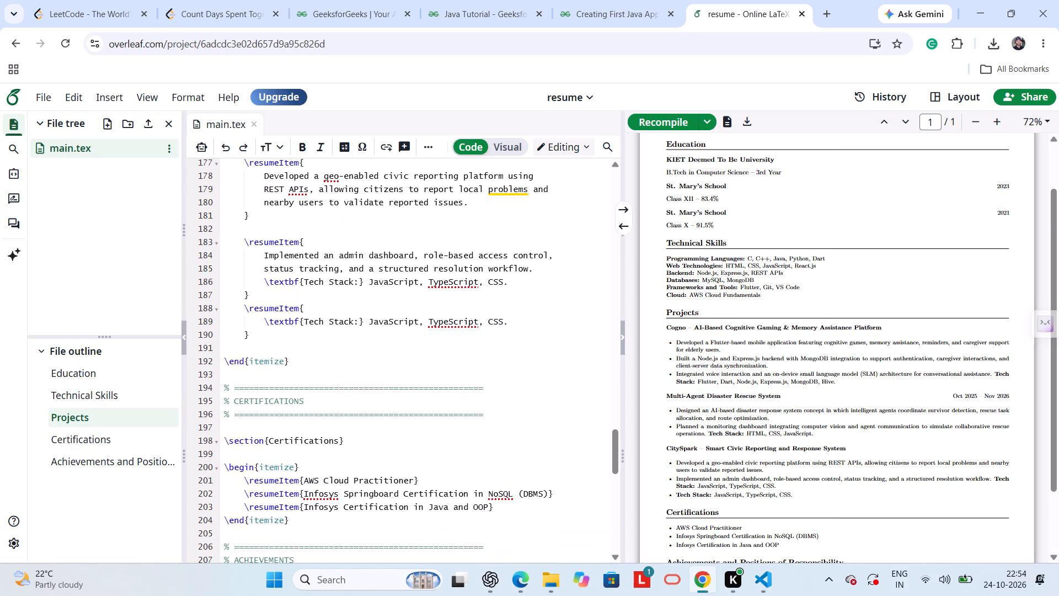
pyautogui.moveTo(288, 336); pyautogui.dragTo(244, 309)
pyautogui.press('BackSpace')
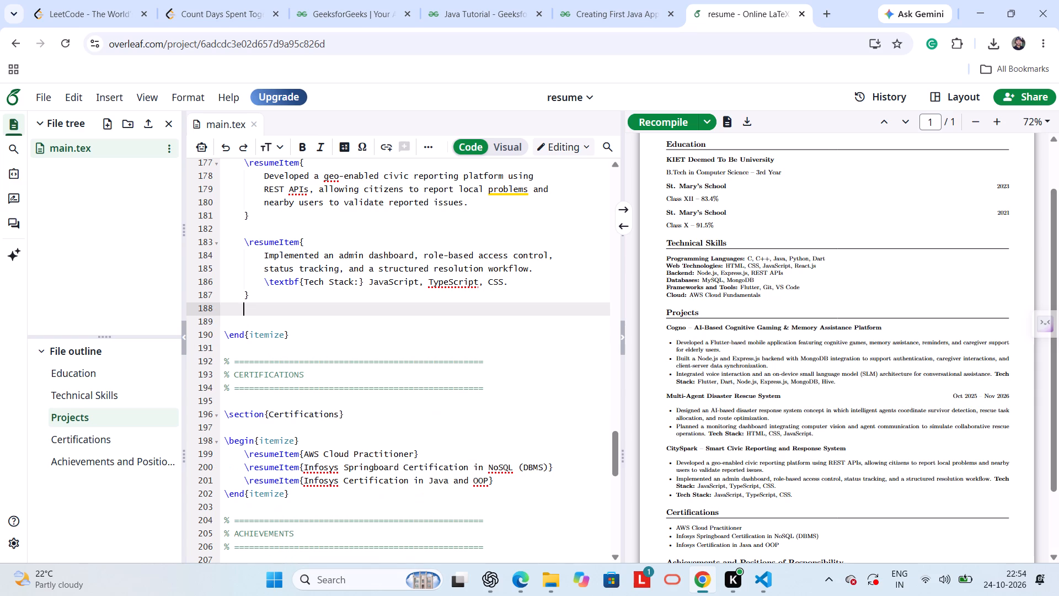
# Recompile the resume to check the Tech Stack placement under the CitySpark title.
pyautogui.scroll(1, 244, 309)
pyautogui.scroll(1, 437, 299)
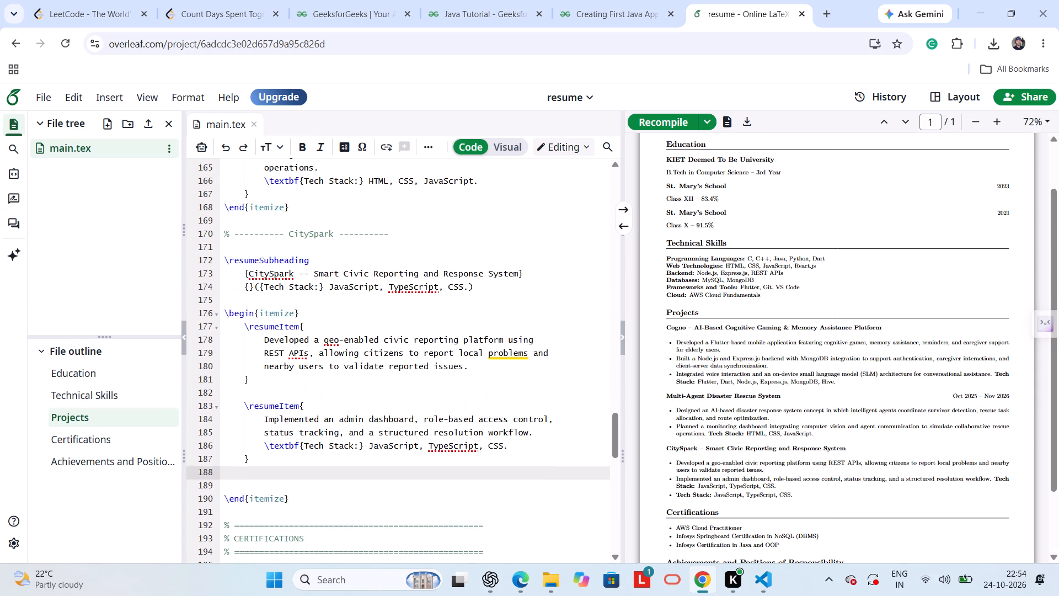
pyautogui.scroll(1, 437, 299)
pyautogui.scroll(2, 366, 325)
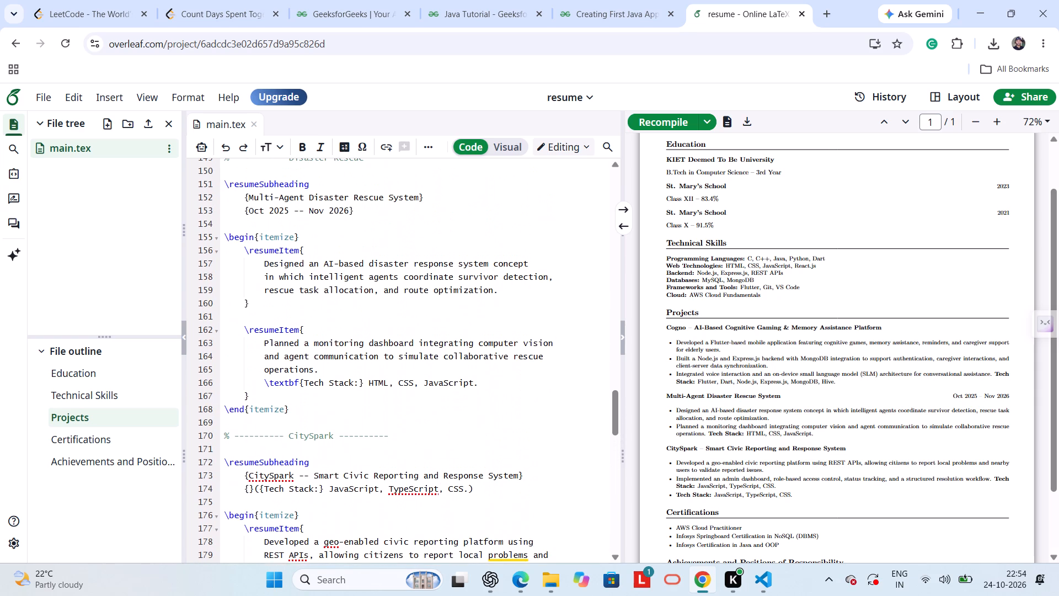
pyautogui.click(665, 124)
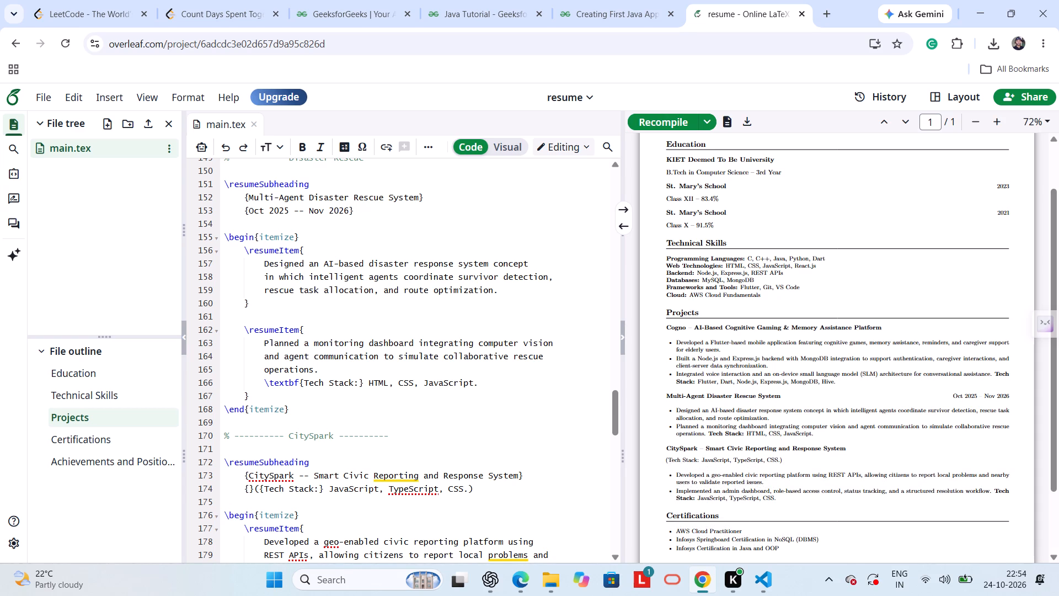
# Move the parenthesised Tech Stack text inside the CitySpark title braces after "Response System", add an extra pair of parentheses around it, and recompile.
pyautogui.click(254, 490)
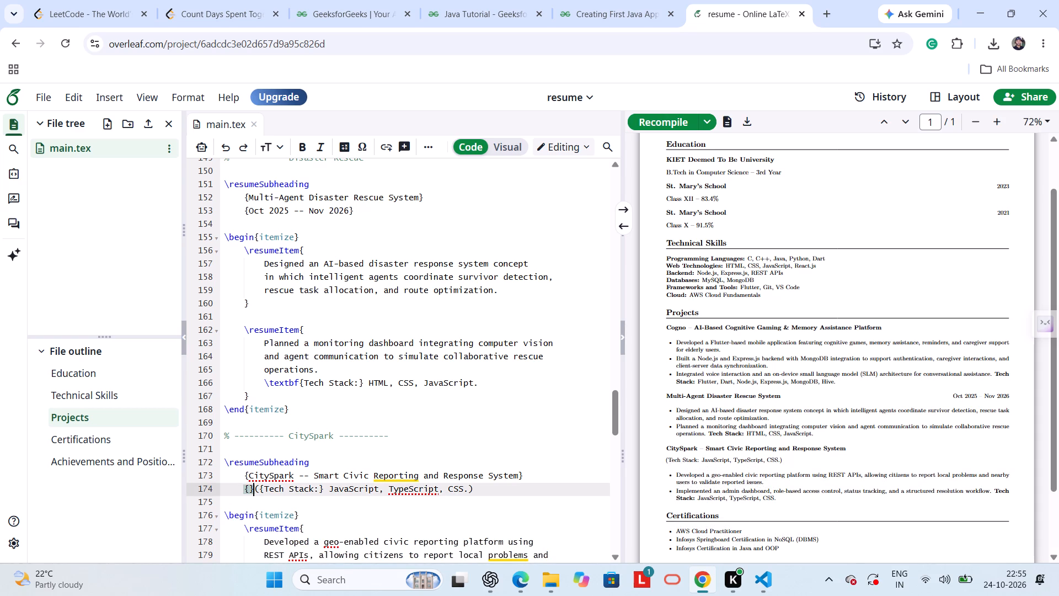
pyautogui.moveTo(520, 496); pyautogui.dragTo(266, 489)
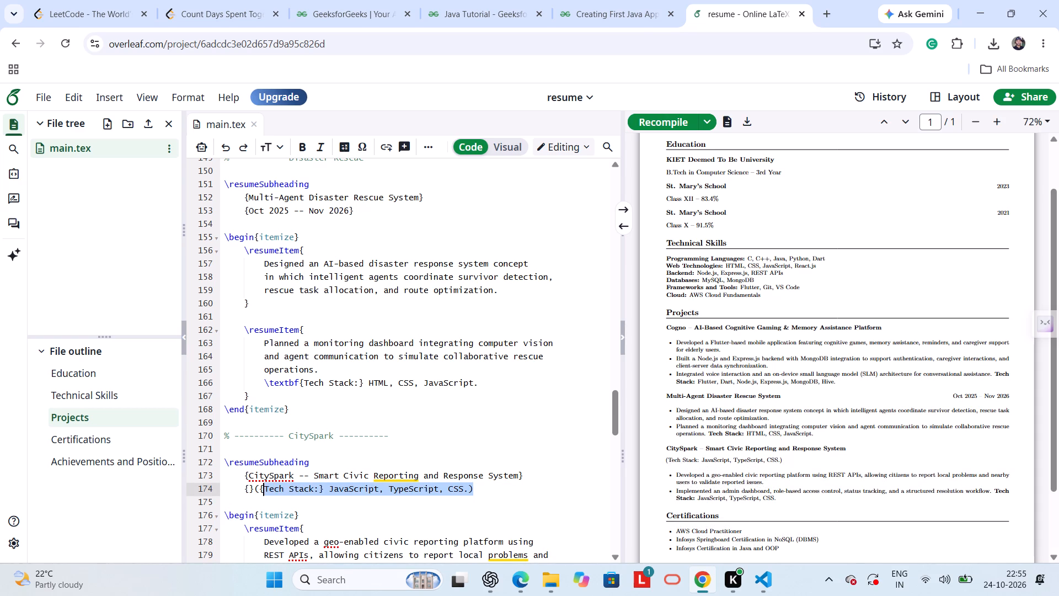
pyautogui.moveTo(266, 489); pyautogui.dragTo(256, 489)
pyautogui.hotkey('ctrl', 'c')
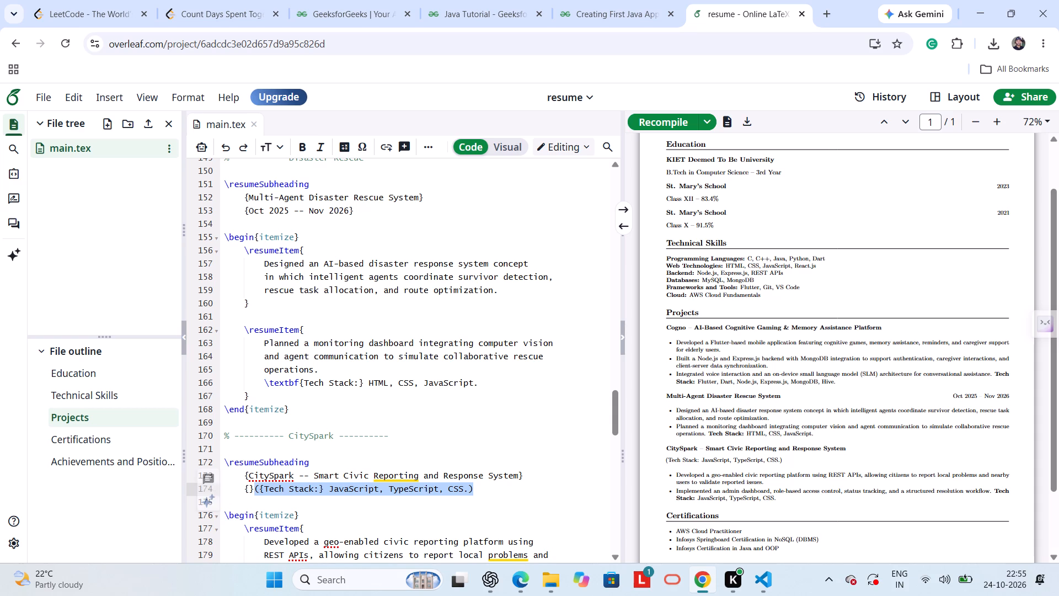
pyautogui.press('BackSpace')
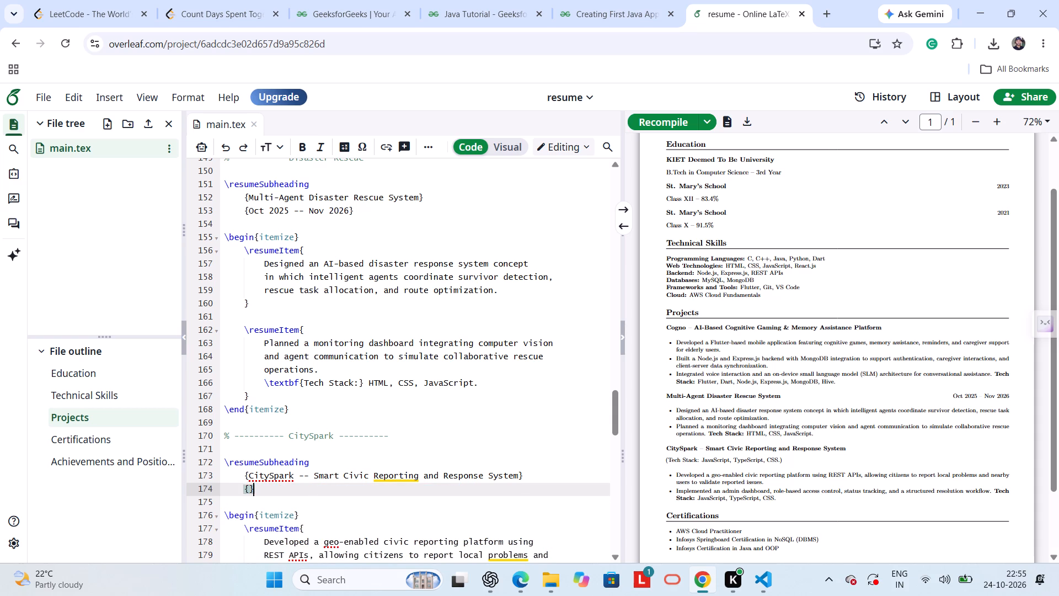
pyautogui.click(516, 473)
pyautogui.press('Right')
pyautogui.hotkey('shift', '(')
pyautogui.hotkey('ctrl', 'v')
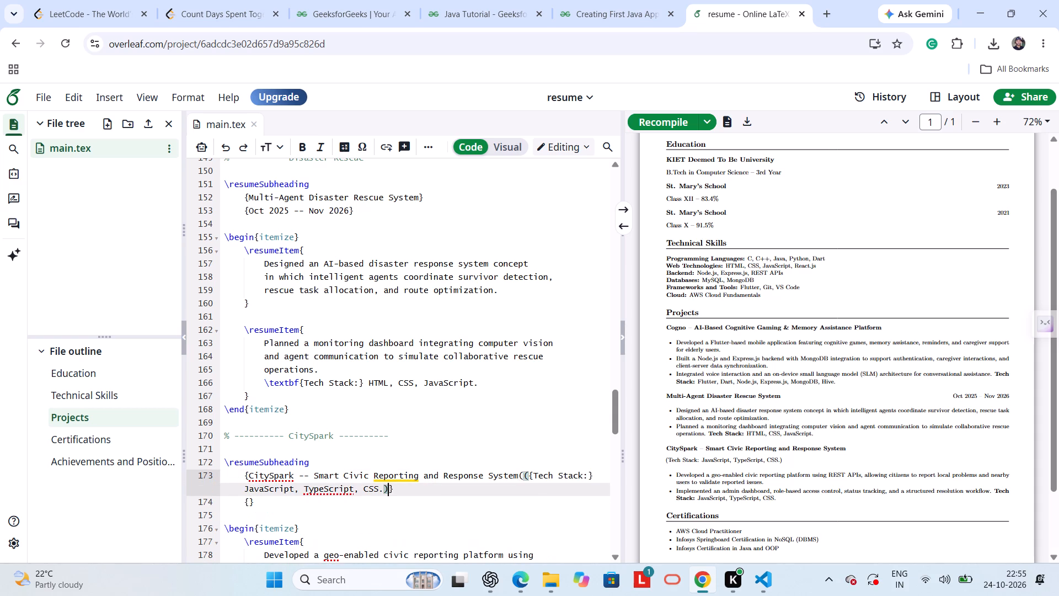
pyautogui.hotkey('shift', ')')
pyautogui.click(654, 123)
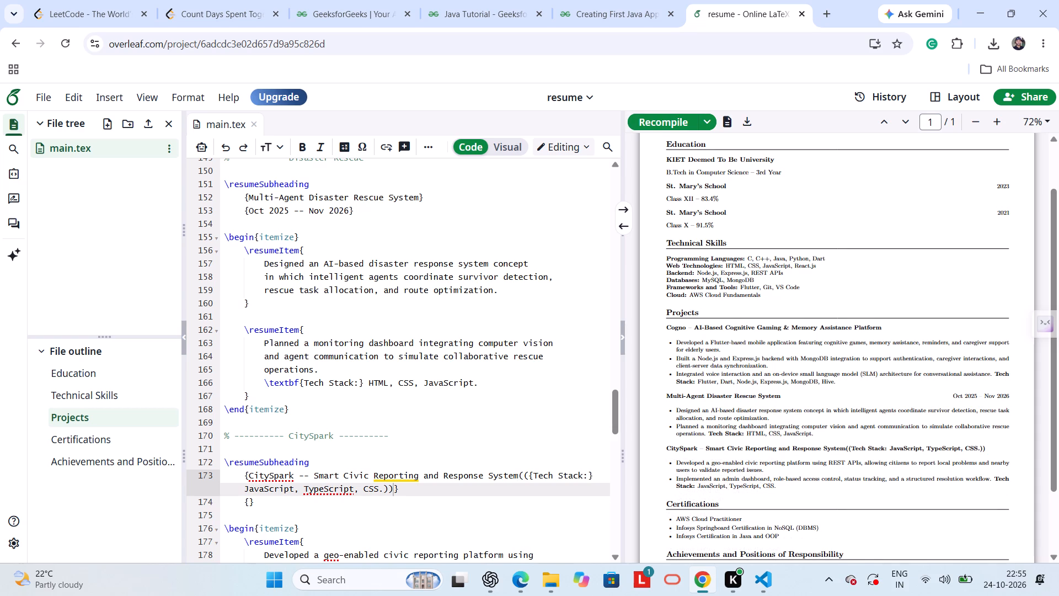
# Insert a space between "Response System" and the Tech Stack parentheses in the CitySpark title and recompile.
pyautogui.click(520, 477)
pyautogui.press('space')
pyautogui.click(653, 125)
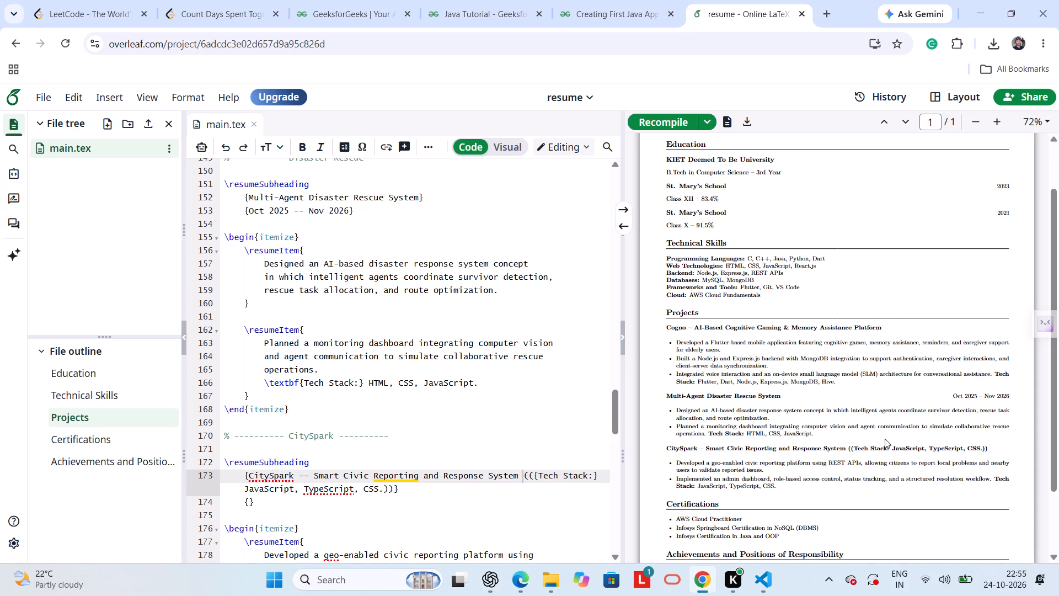
# Remove the duplicate opening and closing parentheses around the CitySpark title's Tech Stack text and recompile.
pyautogui.click(395, 492)
pyautogui.press('BackSpace')
pyautogui.click(537, 477)
pyautogui.press('Left')
pyautogui.press('BackSpace')
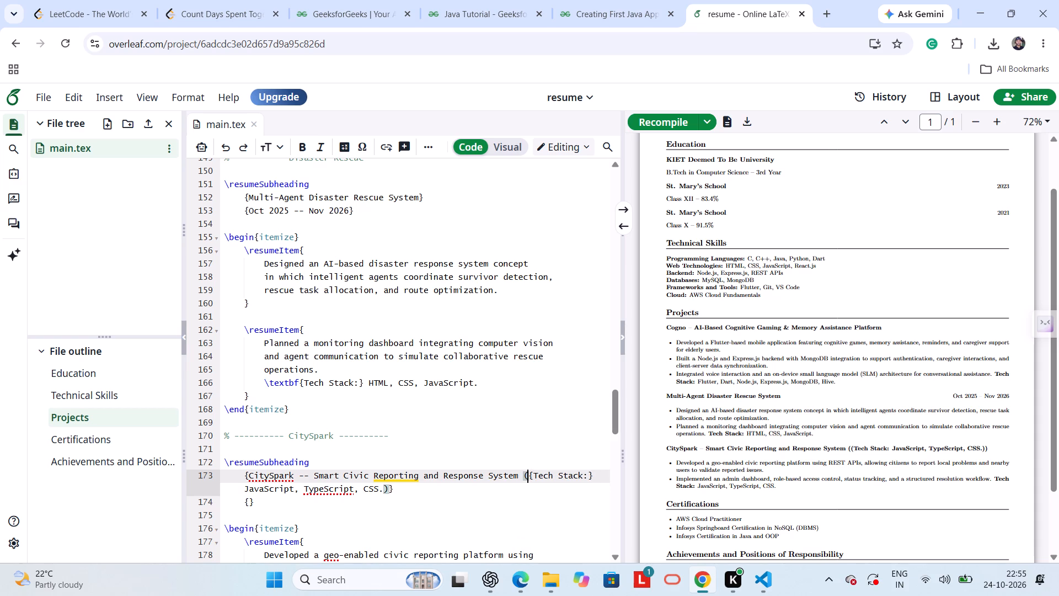
pyautogui.click(660, 122)
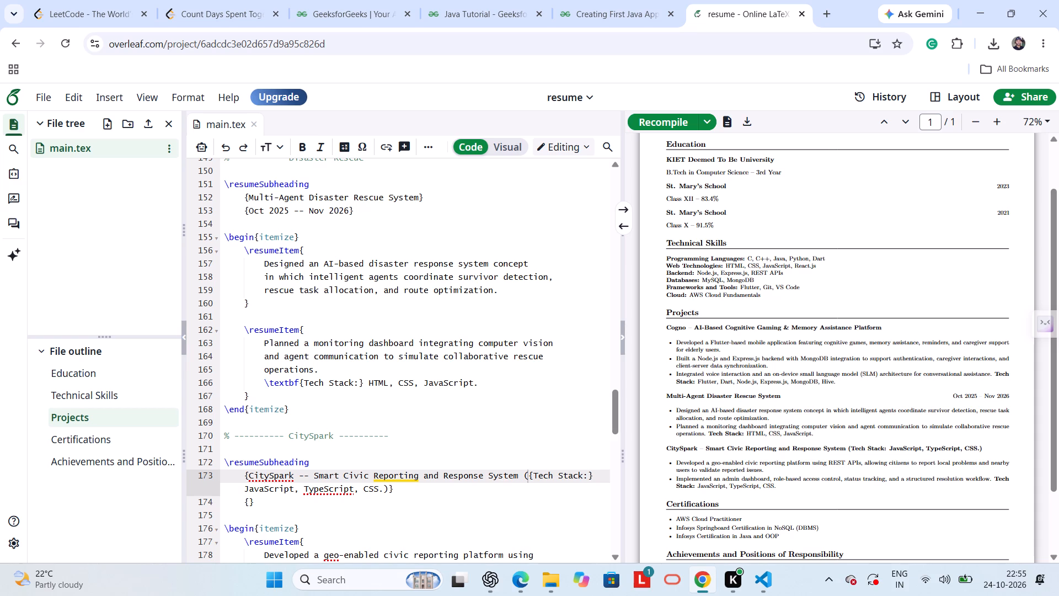
# Review the source of the Cogno, Disaster Rescue and CitySpark project entries, examining their headings and Tech Stack lines.
pyautogui.click(523, 478)
pyautogui.scroll(-1, 435, 524)
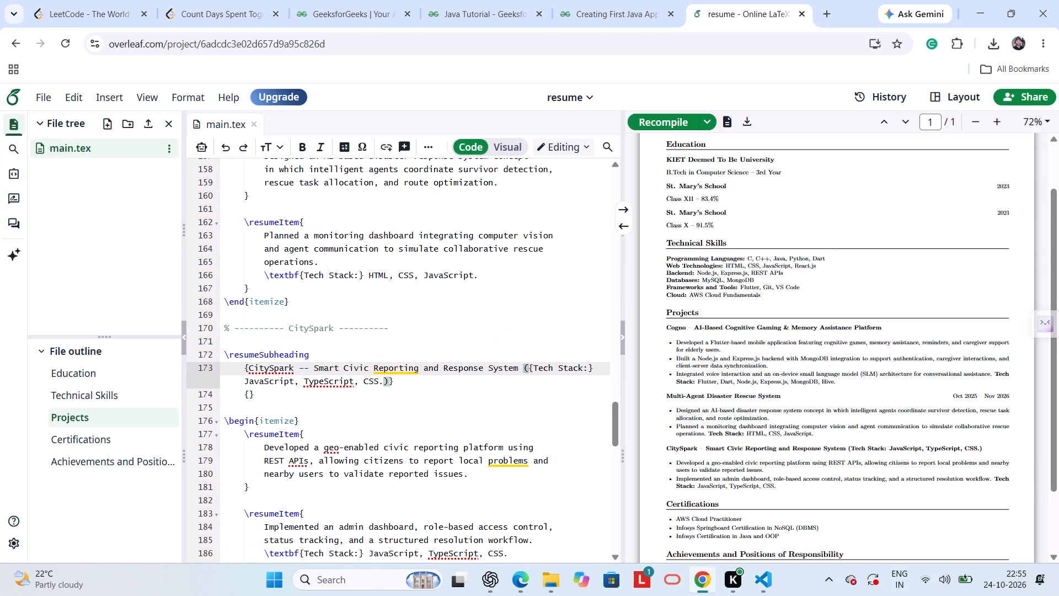
pyautogui.click(389, 431)
pyautogui.scroll(1, 389, 431)
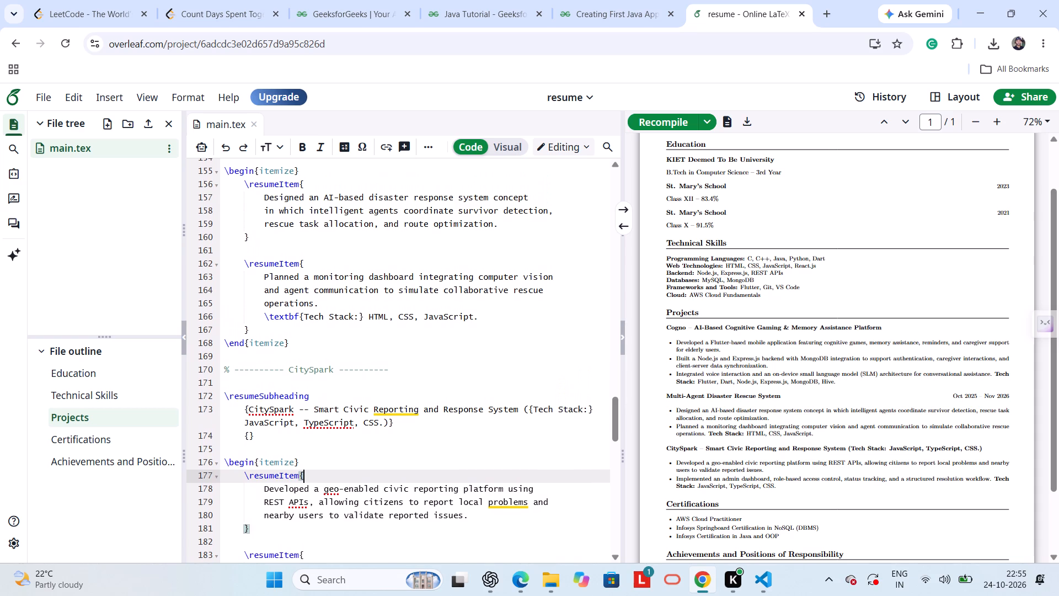
pyautogui.click(389, 433)
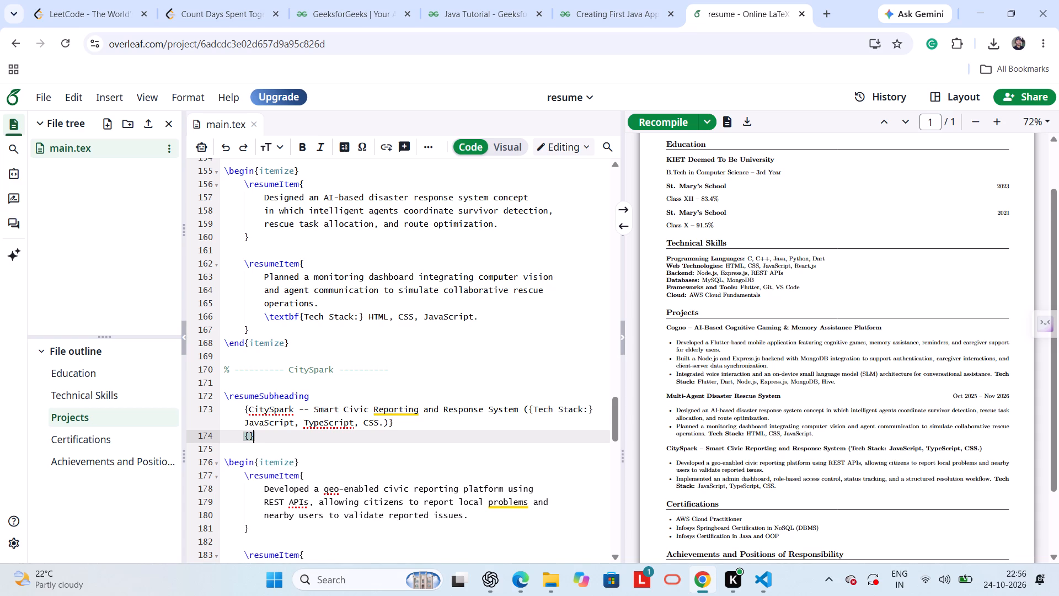
pyautogui.click(409, 427)
pyautogui.click(392, 438)
pyautogui.scroll(1, 517, 366)
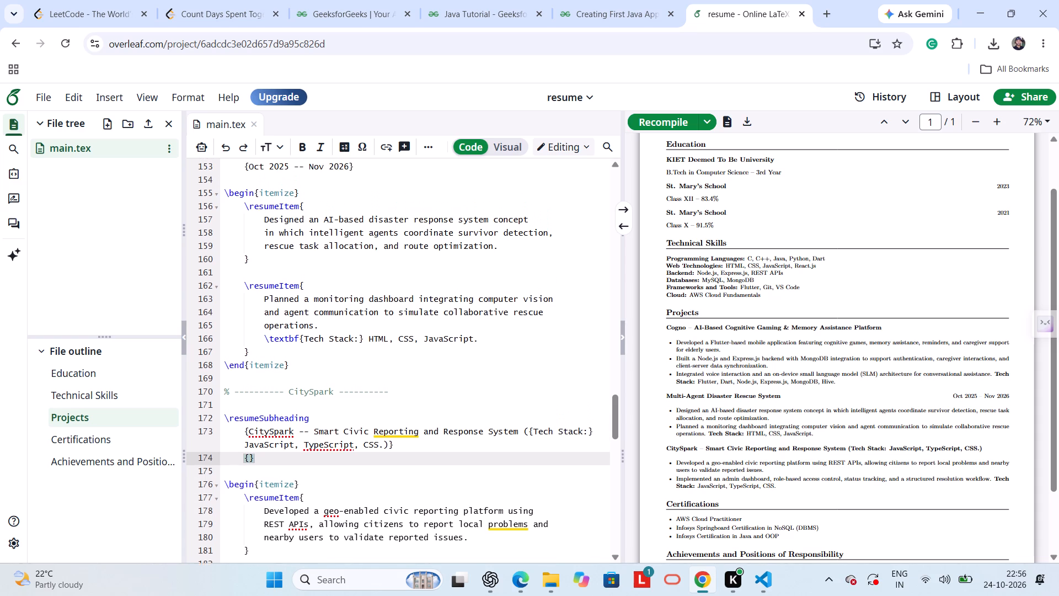
pyautogui.scroll(1, 517, 366)
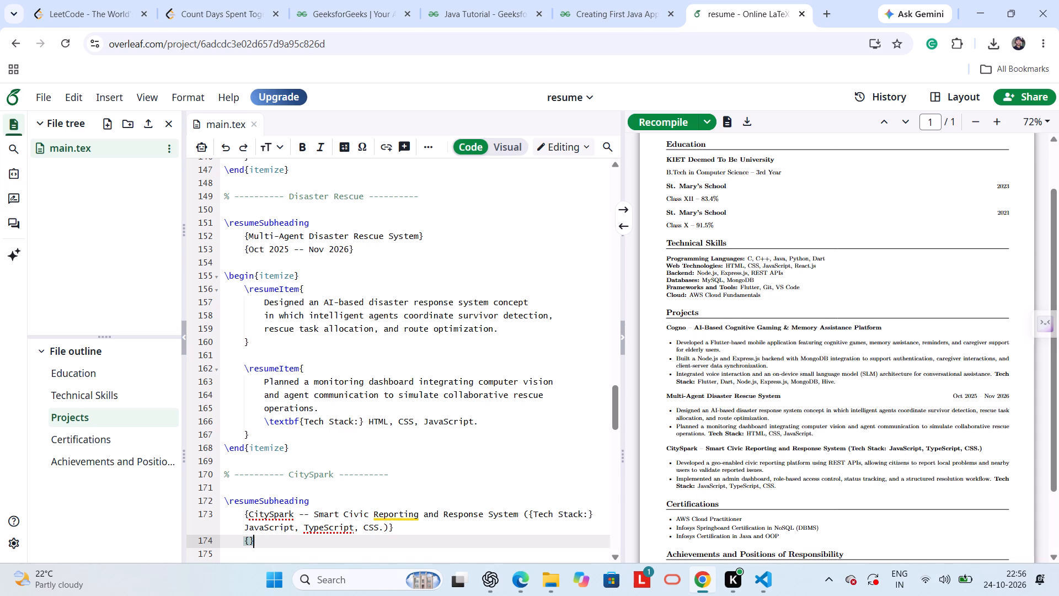
pyautogui.scroll(-1, 454, 435)
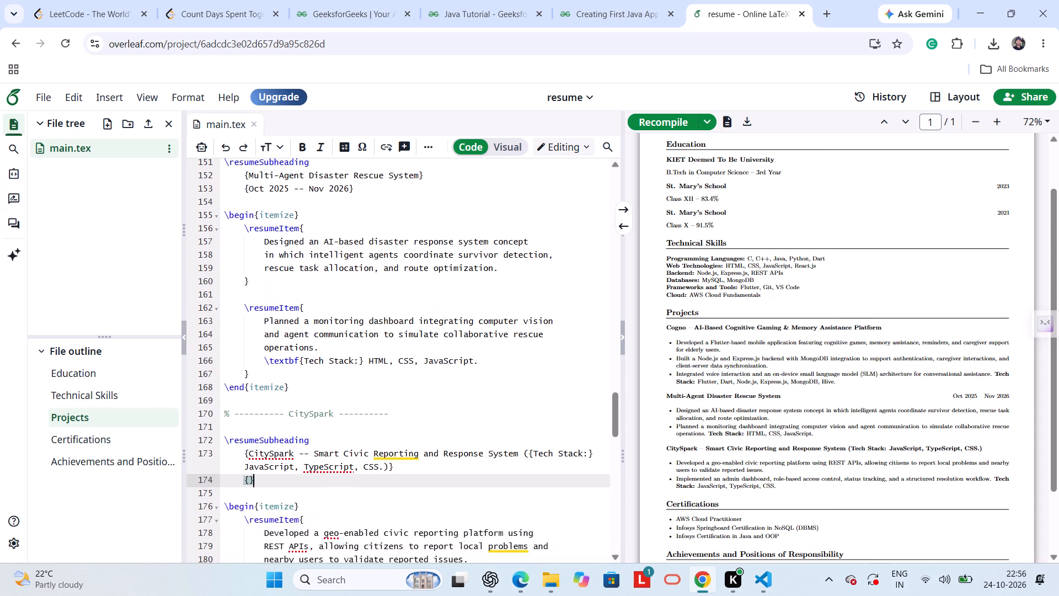
pyautogui.scroll(-1, 454, 435)
pyautogui.scroll(3, 454, 435)
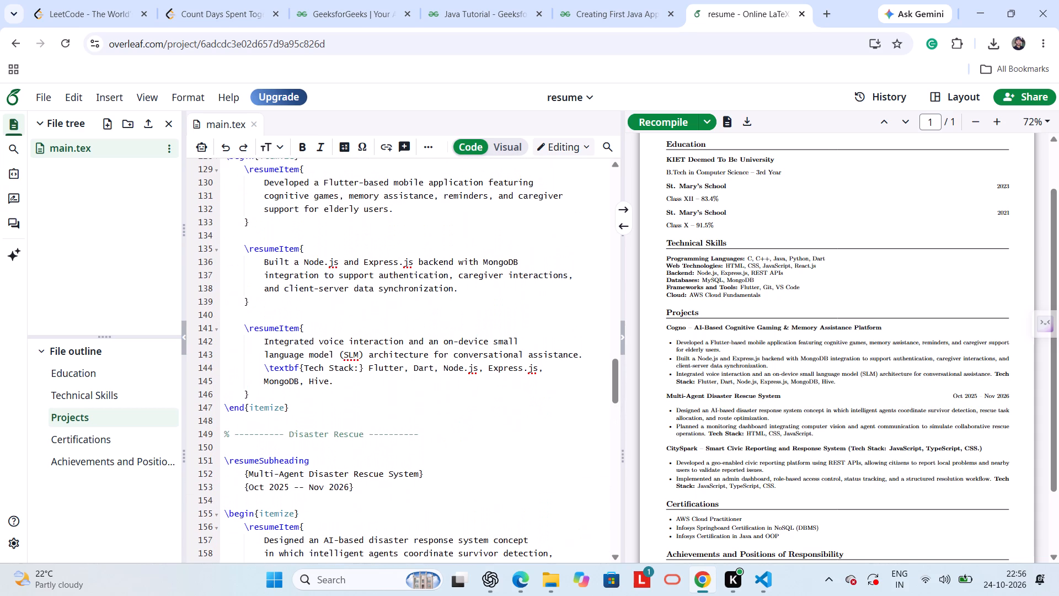
pyautogui.scroll(-2, 429, 451)
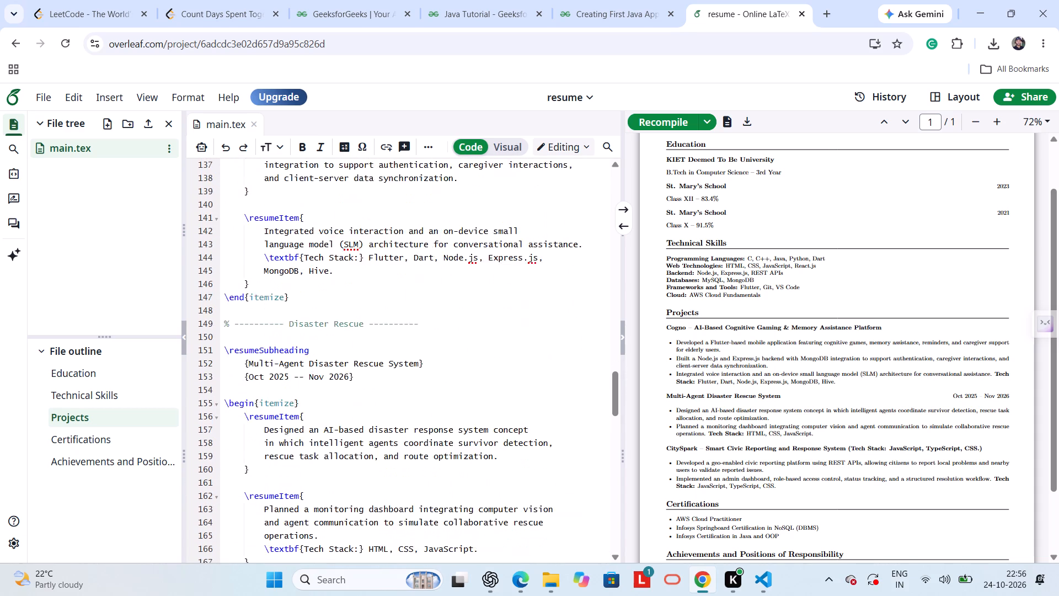
pyautogui.scroll(1, 429, 451)
pyautogui.scroll(-3, 391, 460)
pyautogui.scroll(1, 425, 361)
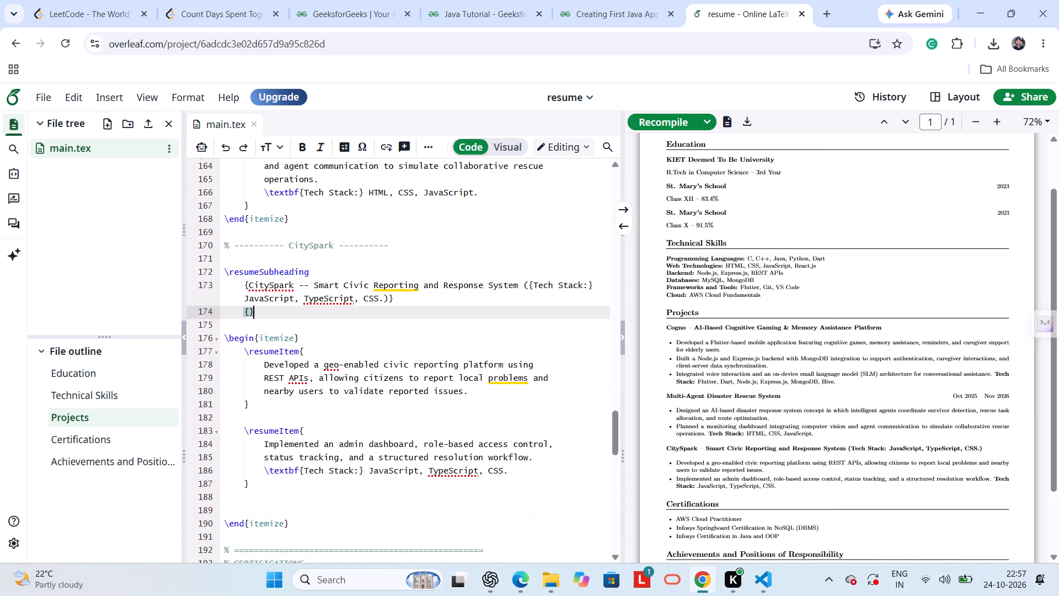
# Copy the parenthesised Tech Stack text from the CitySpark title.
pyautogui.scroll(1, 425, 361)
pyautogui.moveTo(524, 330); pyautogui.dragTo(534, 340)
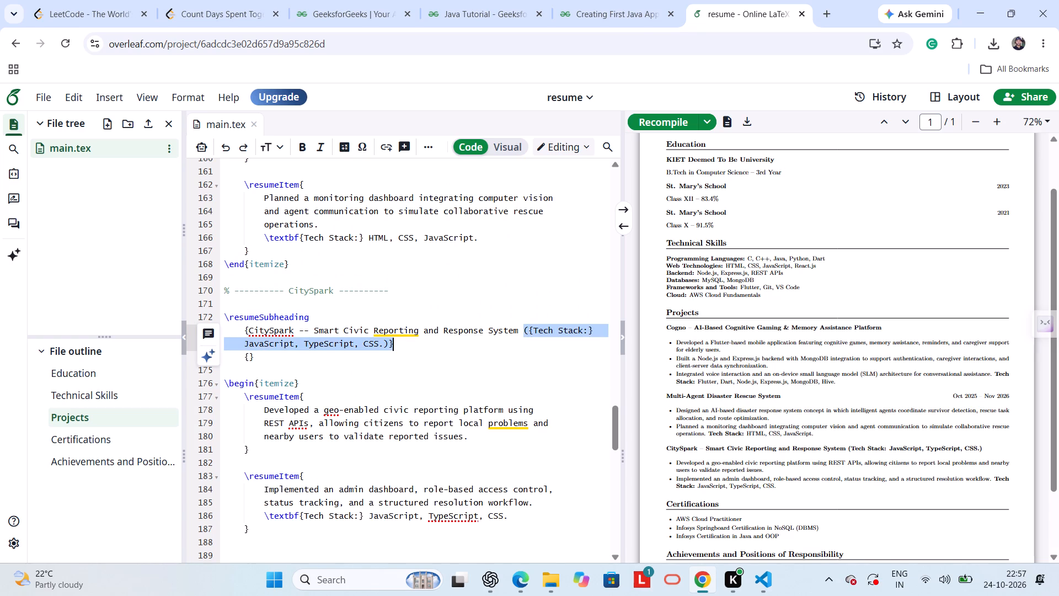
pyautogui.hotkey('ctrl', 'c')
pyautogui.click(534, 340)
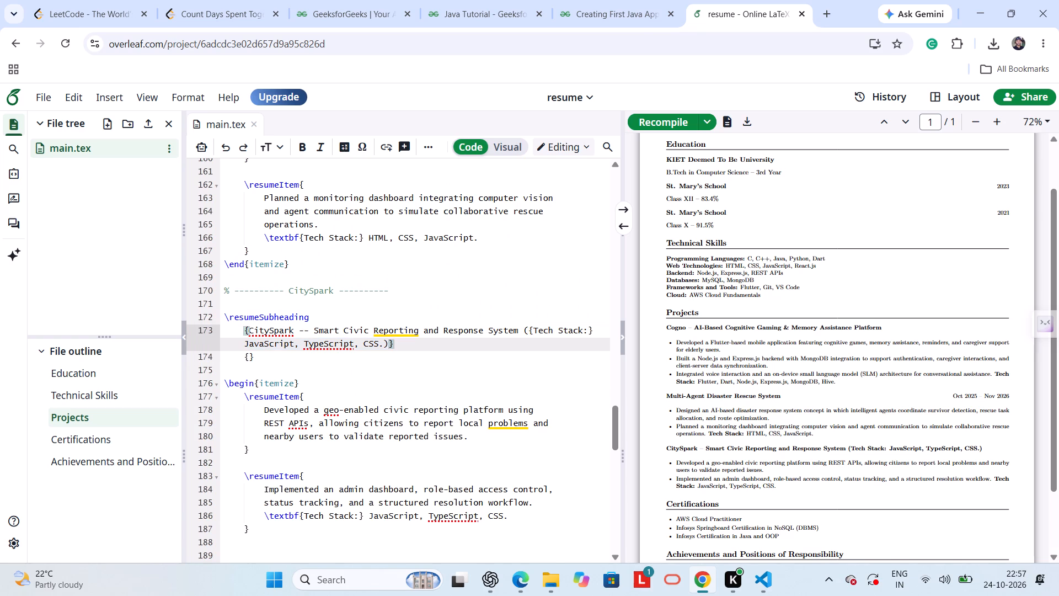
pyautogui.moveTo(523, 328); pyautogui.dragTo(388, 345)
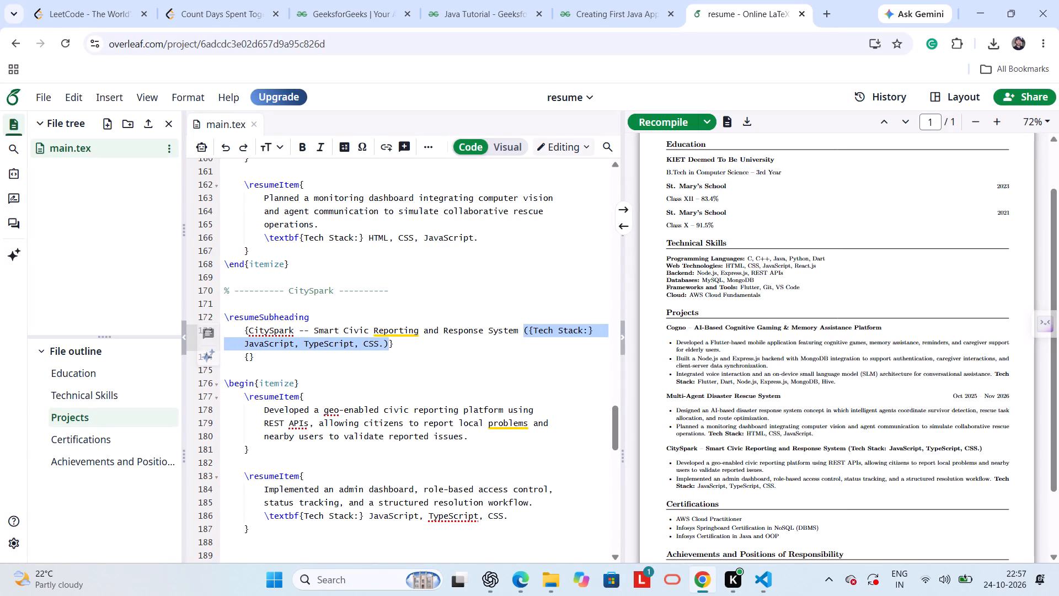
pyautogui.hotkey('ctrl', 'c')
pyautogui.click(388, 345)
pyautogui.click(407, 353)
# Examine the Disaster Rescue and Cogno title lines and the empty braces beneath the Cogno title.
pyautogui.scroll(1, 407, 353)
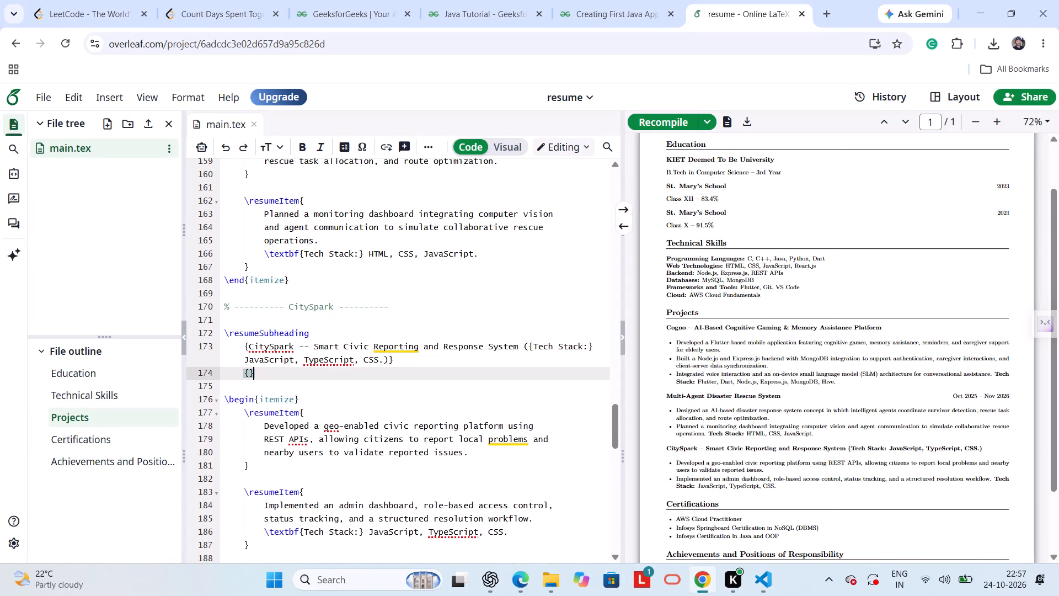
pyautogui.scroll(2, 407, 353)
pyautogui.scroll(1, 301, 328)
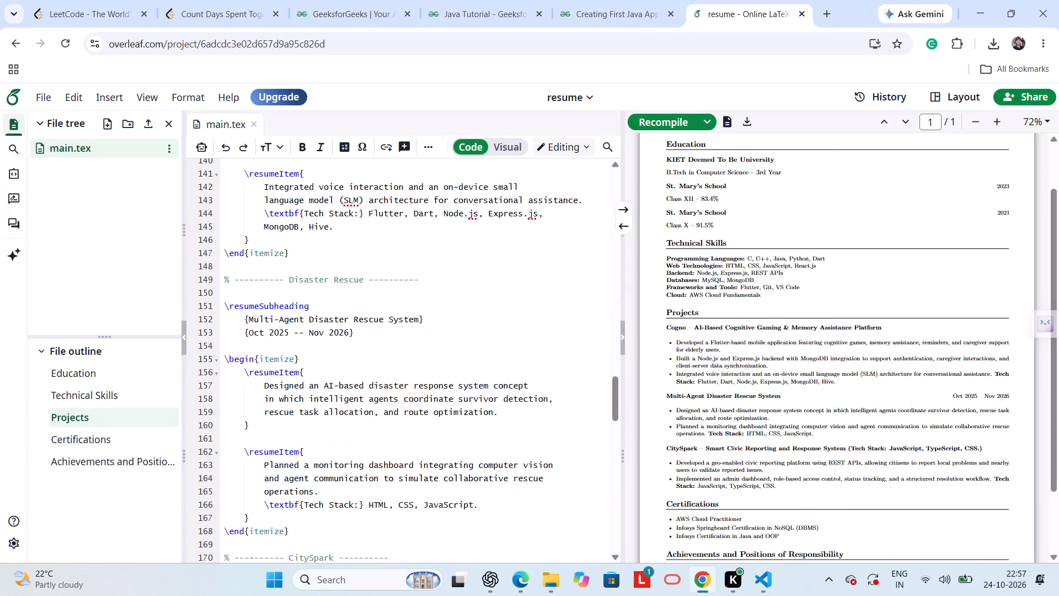
pyautogui.click(436, 317)
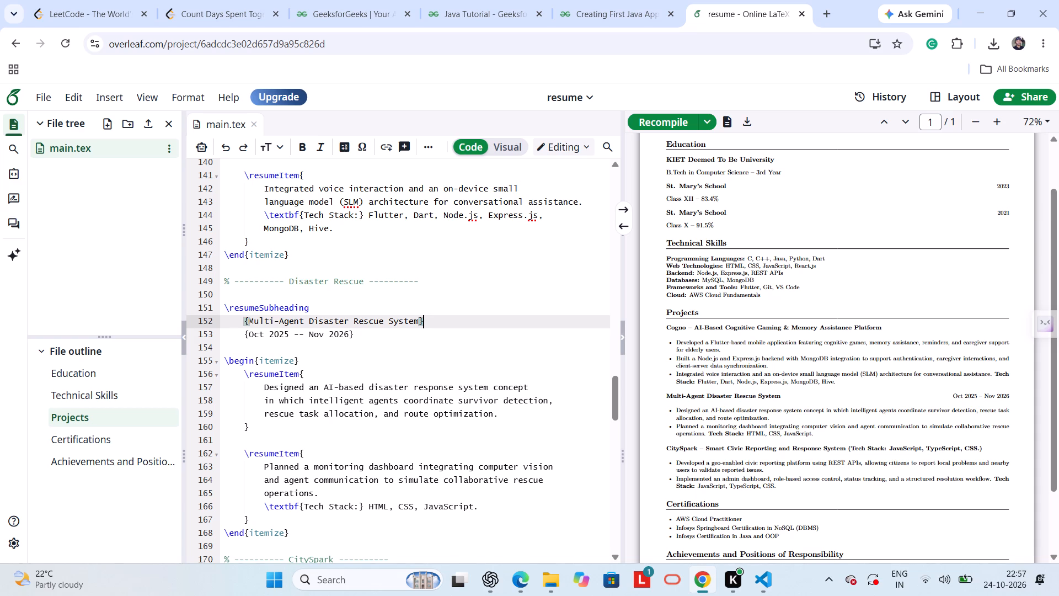
pyautogui.click(435, 348)
pyautogui.scroll(1, 435, 348)
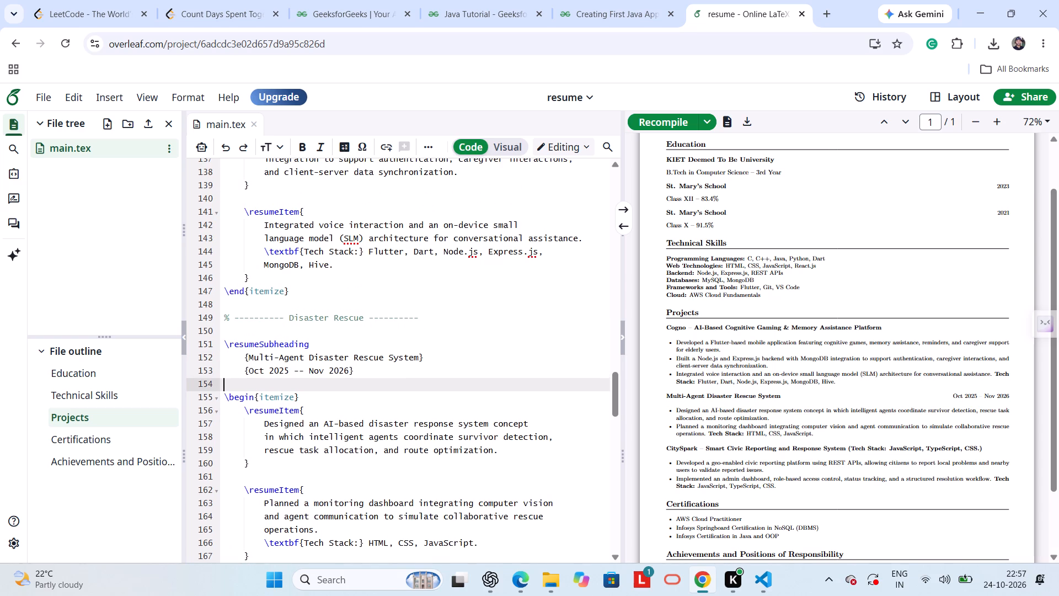
pyautogui.click(458, 358)
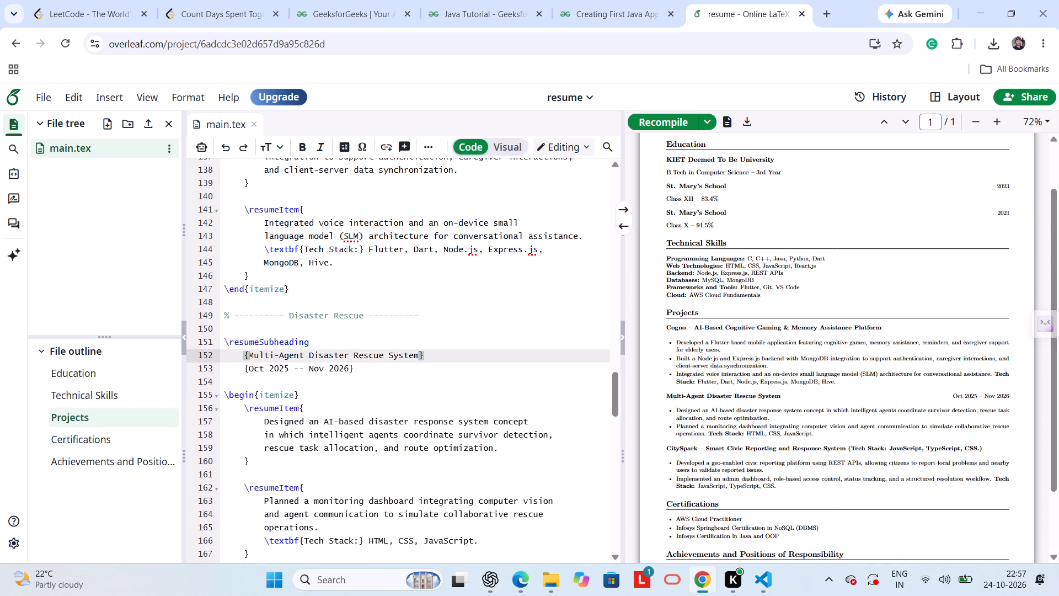
pyautogui.scroll(3, 457, 360)
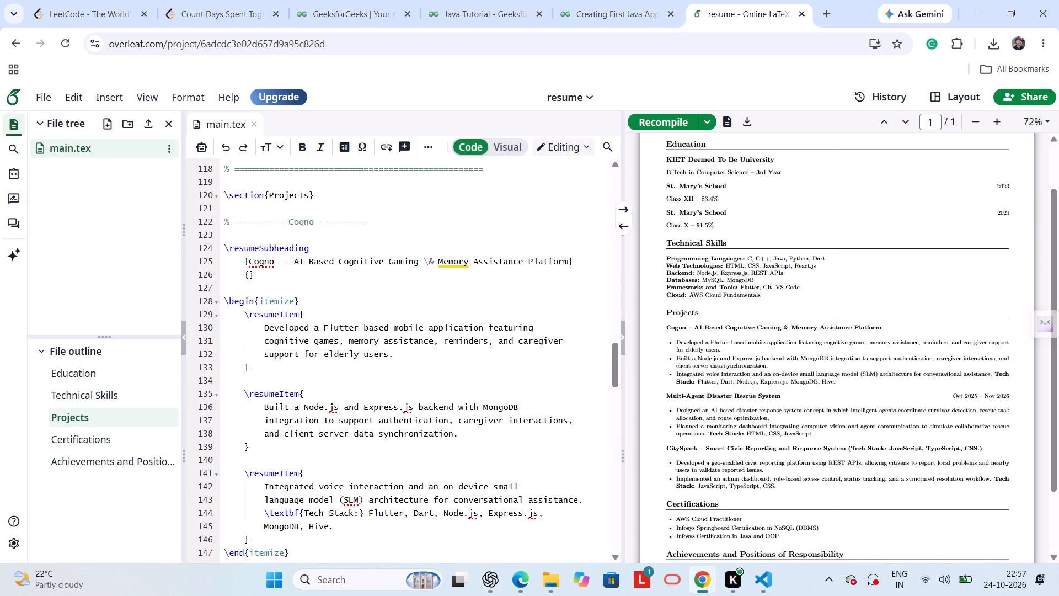
pyautogui.scroll(1, 457, 360)
pyautogui.click(281, 313)
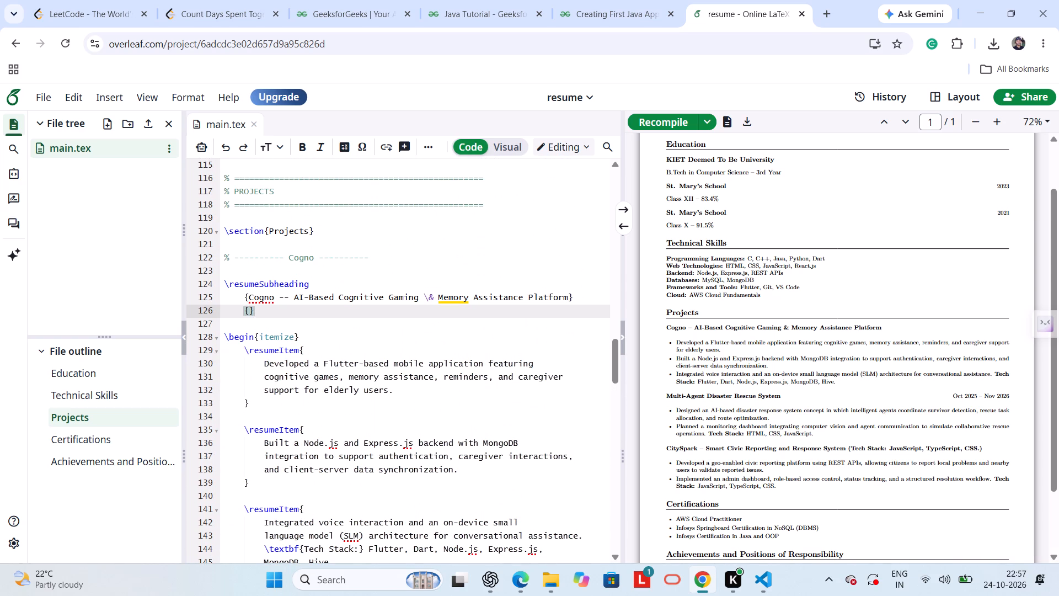
pyautogui.click(586, 313)
pyautogui.click(566, 313)
pyautogui.click(593, 291)
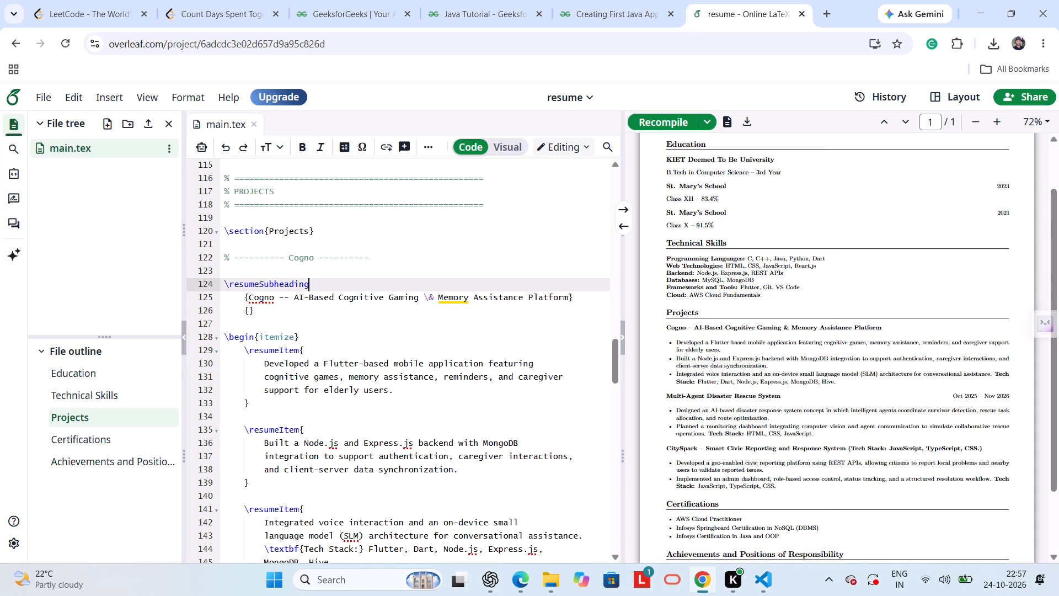
pyautogui.click(589, 300)
pyautogui.click(540, 309)
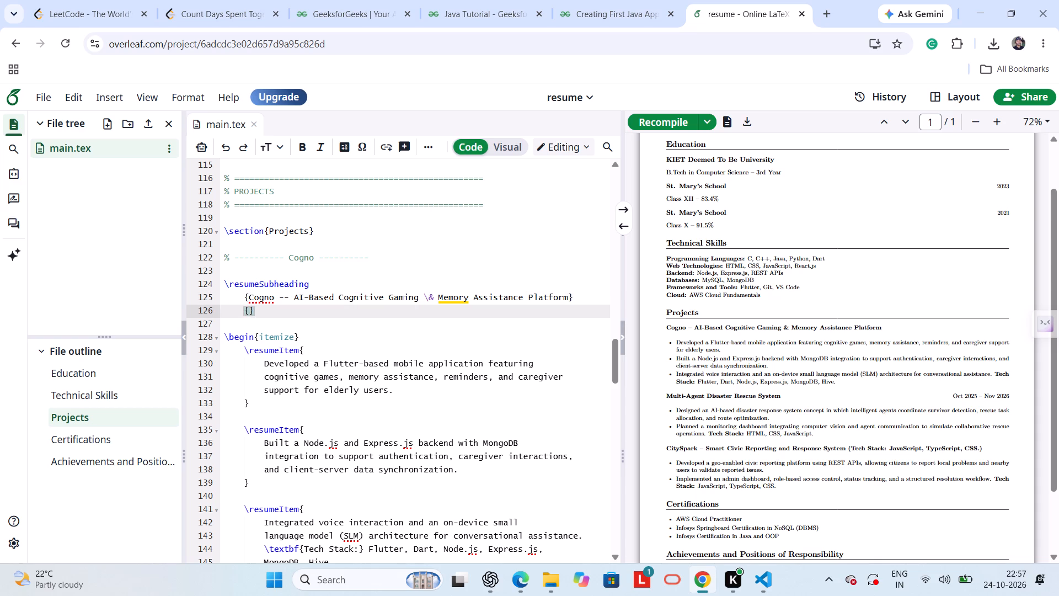
# Copy the text "{Tech Stack:} Flutter, Dart, Node.js, Express.js, MongoDB, Hive." from Cogno's last bullet.
pyautogui.scroll(-1, 540, 309)
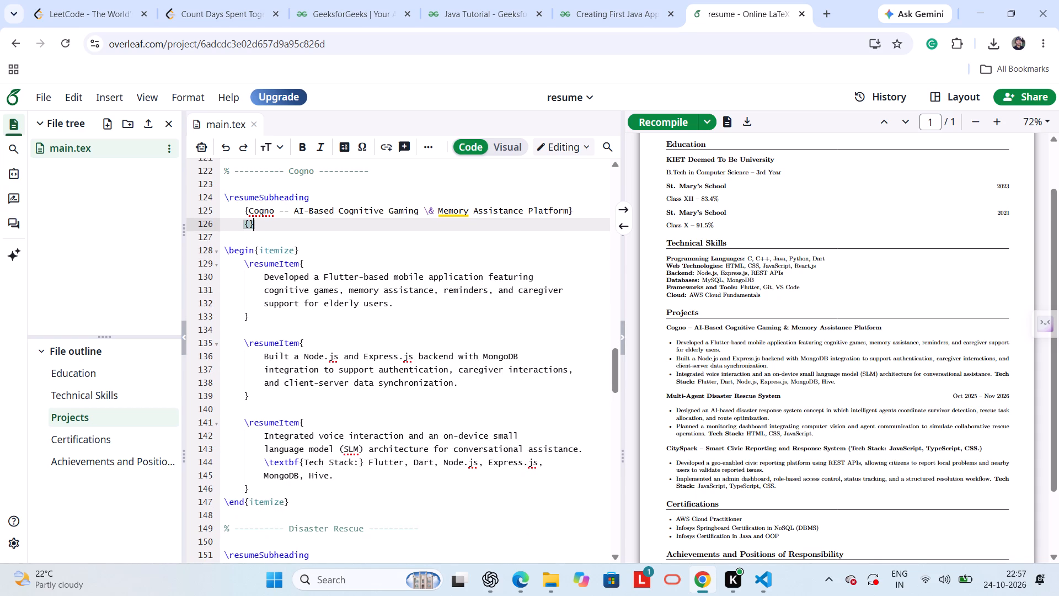
pyautogui.moveTo(299, 459); pyautogui.dragTo(329, 475)
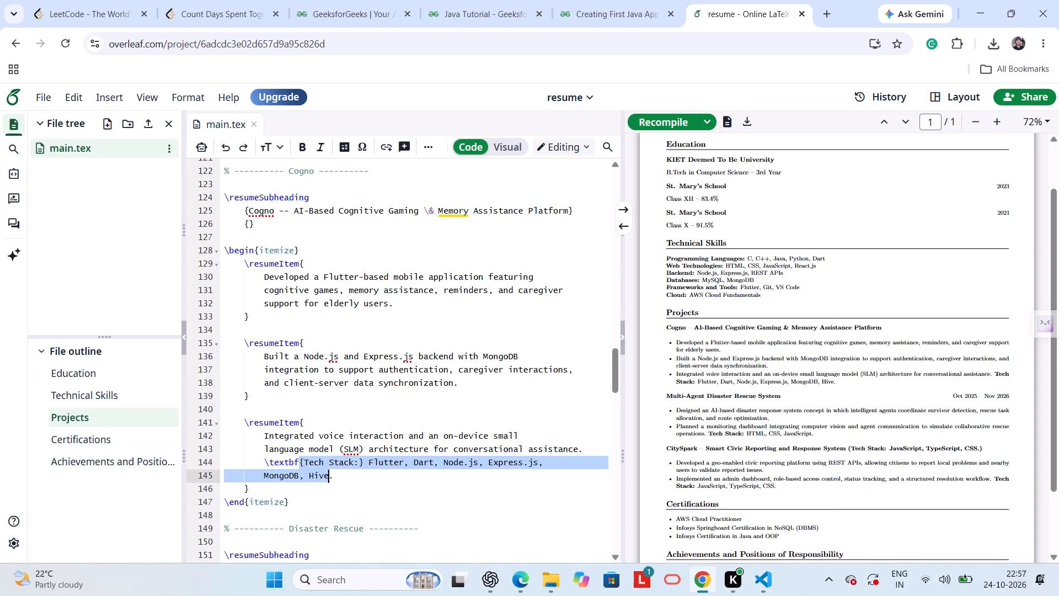
pyautogui.moveTo(329, 475); pyautogui.dragTo(334, 478)
pyautogui.hotkey('ctrl', 'c')
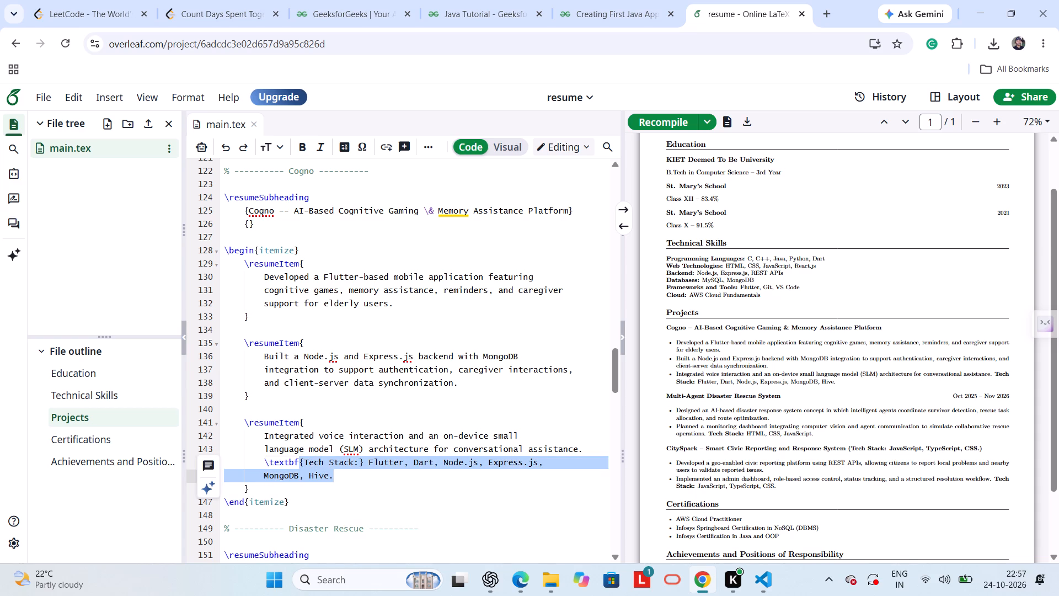
pyautogui.click(371, 481)
# Compare the CitySpark title's Tech Stack formatting with the Disaster Rescue and Cogno title lines.
pyautogui.scroll(-1, 371, 481)
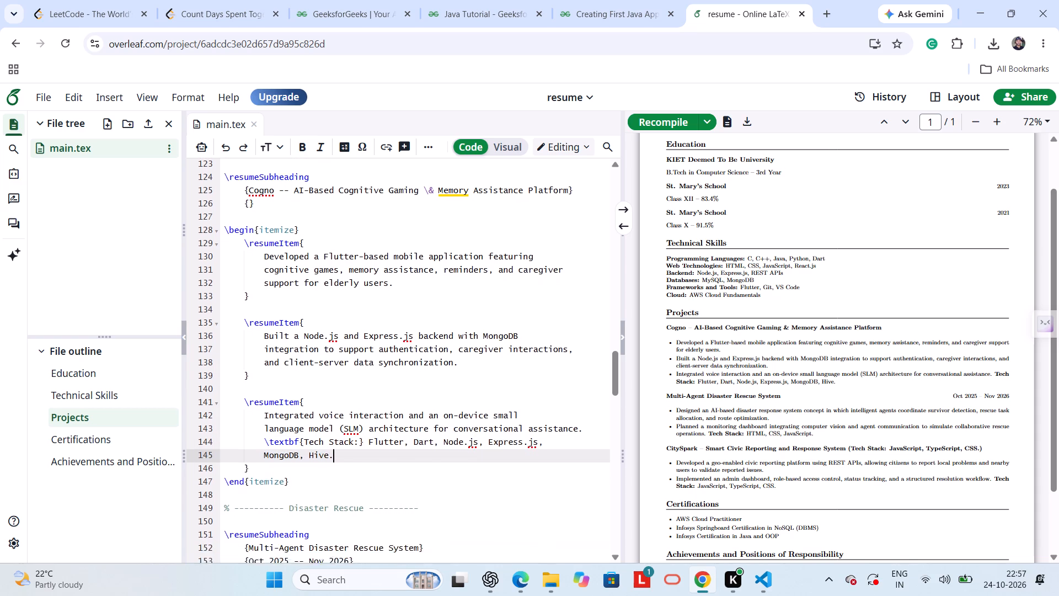
pyautogui.scroll(-3, 371, 481)
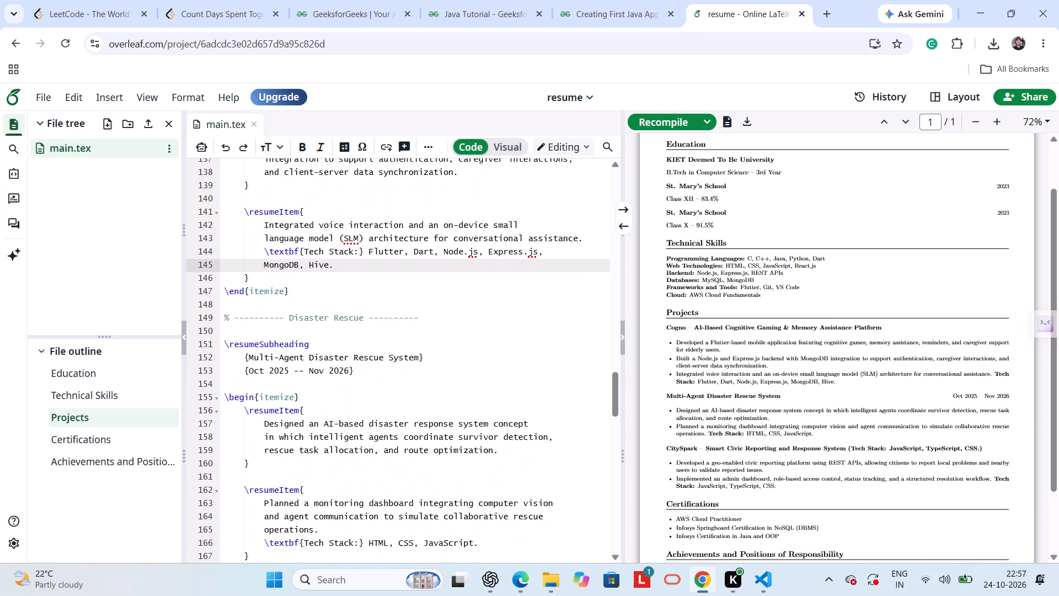
pyautogui.scroll(-3, 371, 481)
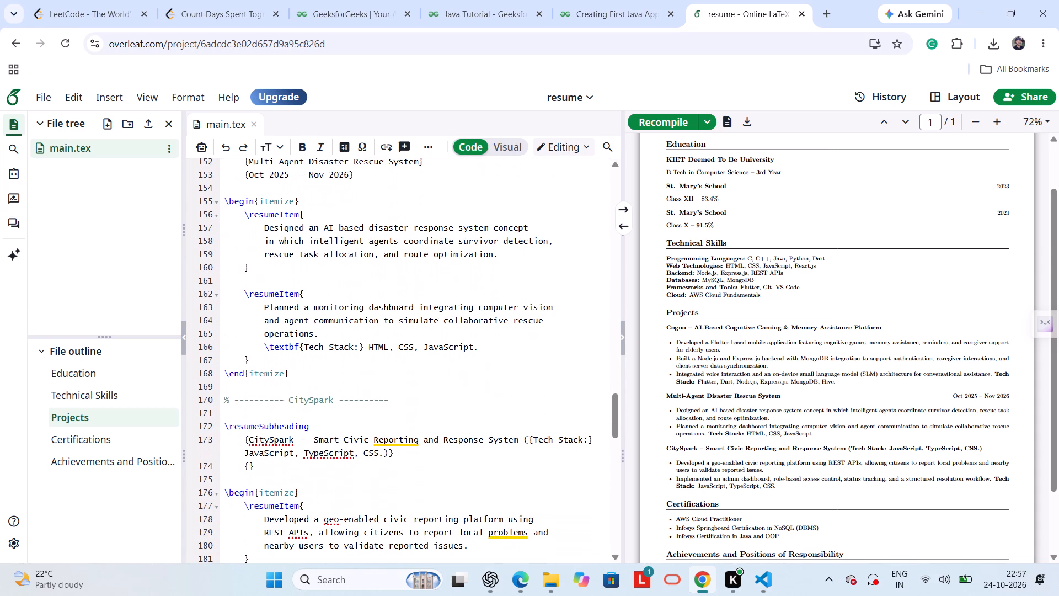
pyautogui.scroll(2, 371, 481)
pyautogui.scroll(-1, 371, 481)
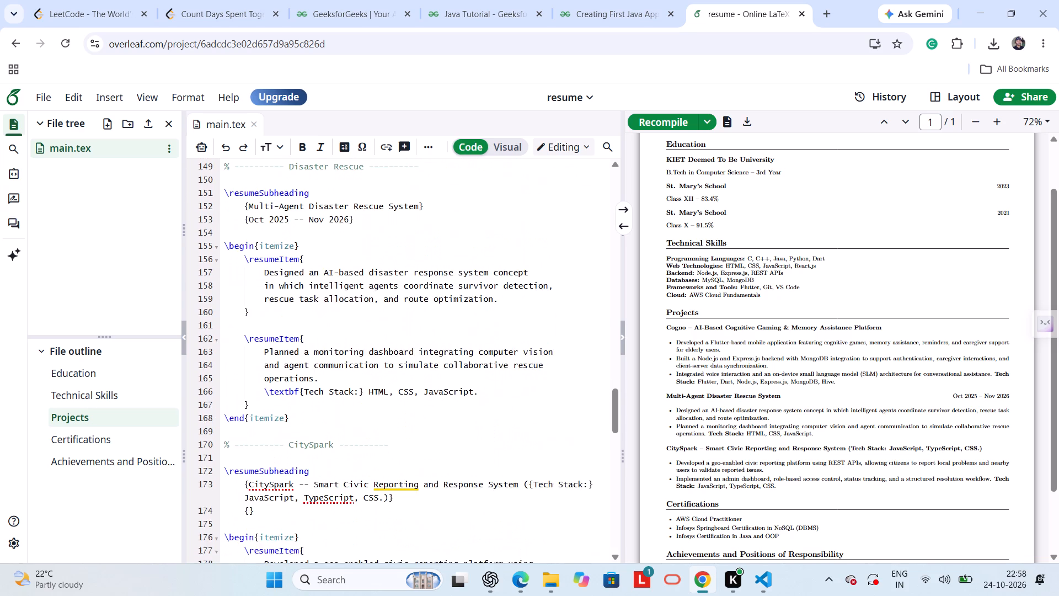
pyautogui.scroll(2, 371, 481)
pyautogui.scroll(-1, 371, 481)
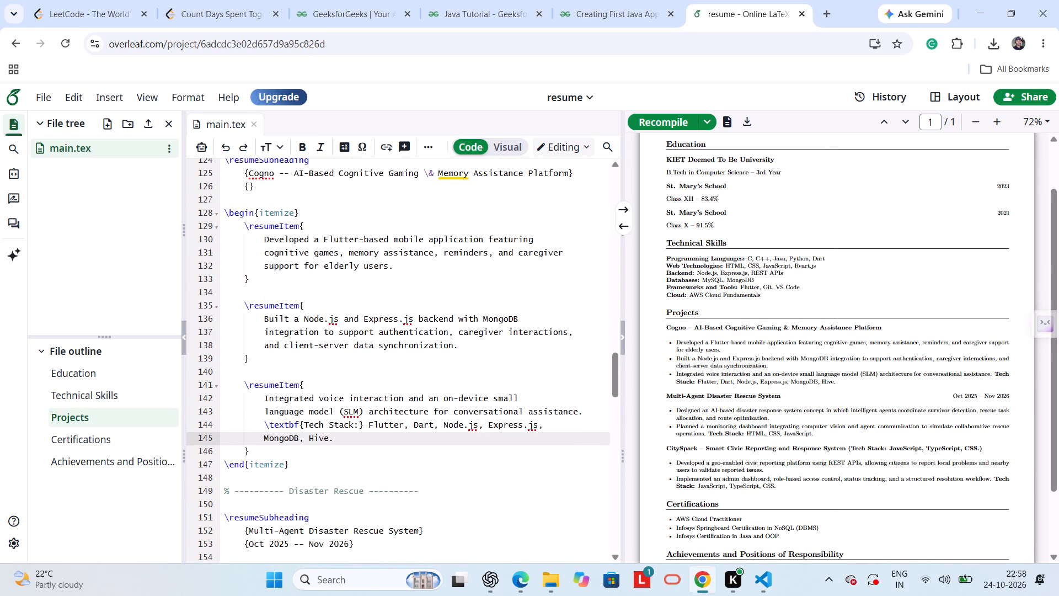
pyautogui.scroll(-1, 371, 481)
pyautogui.scroll(2, 371, 481)
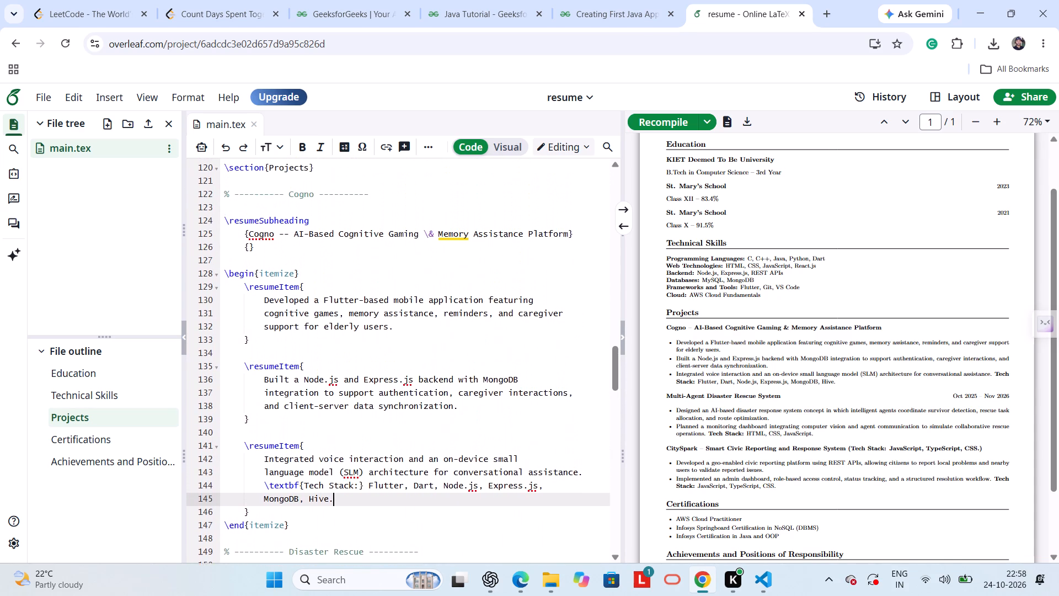
pyautogui.scroll(1, 371, 481)
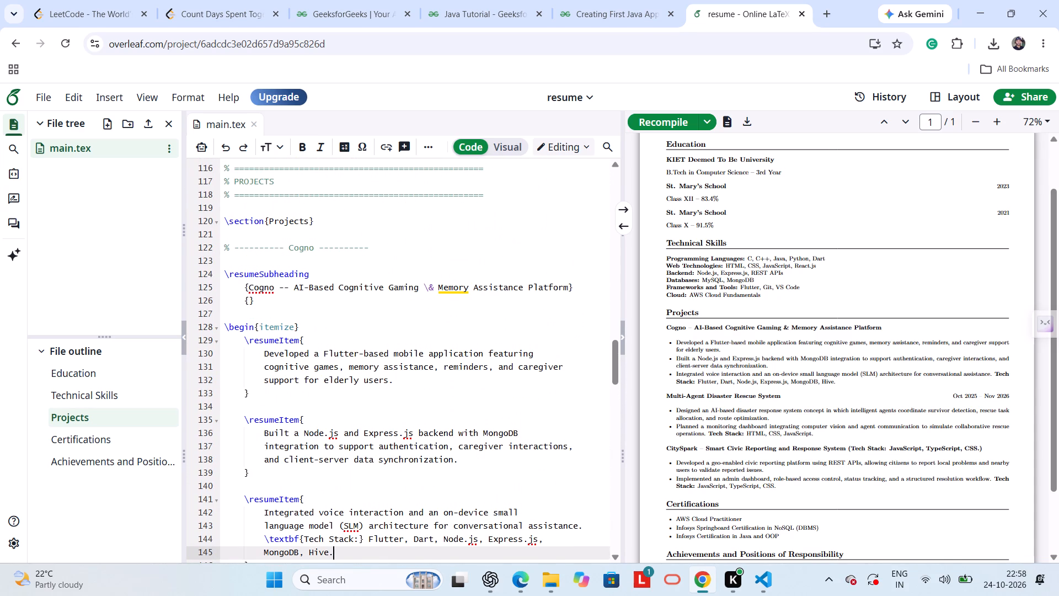
# Add parentheses after "Memory Assistance Platform" inside the Cogno title braces, paste the copied Tech Stack text between them, and recompile.
pyautogui.click(578, 287)
pyautogui.click(568, 290)
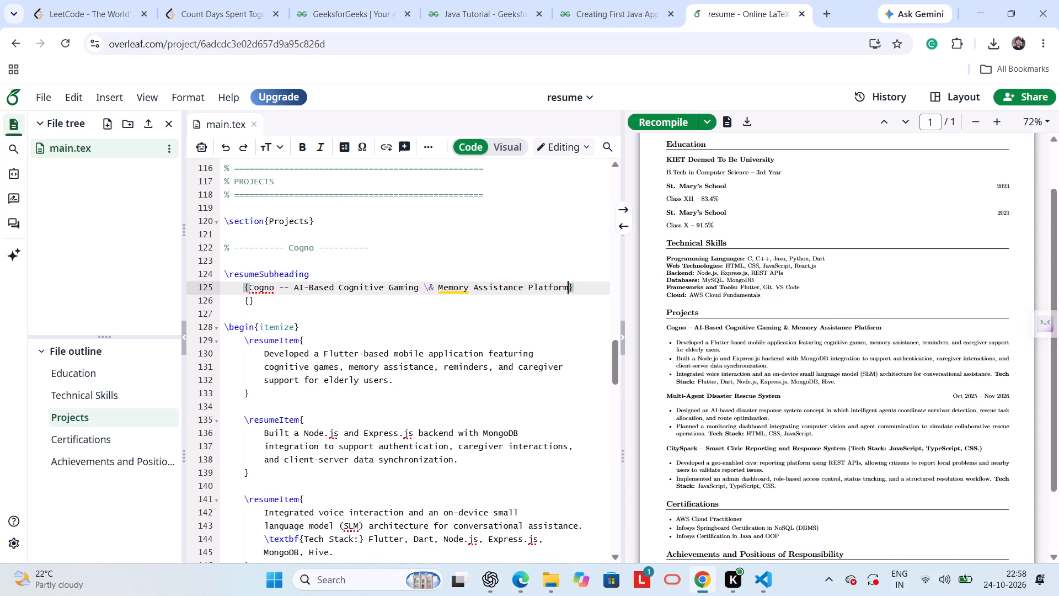
pyautogui.press('space')
pyautogui.write('(')
pyautogui.hotkey('shift', '}')
pyautogui.press('BackSpace')
pyautogui.hotkey('shift', ')')
pyautogui.press('Left')
pyautogui.hotkey('ctrl', 'v')
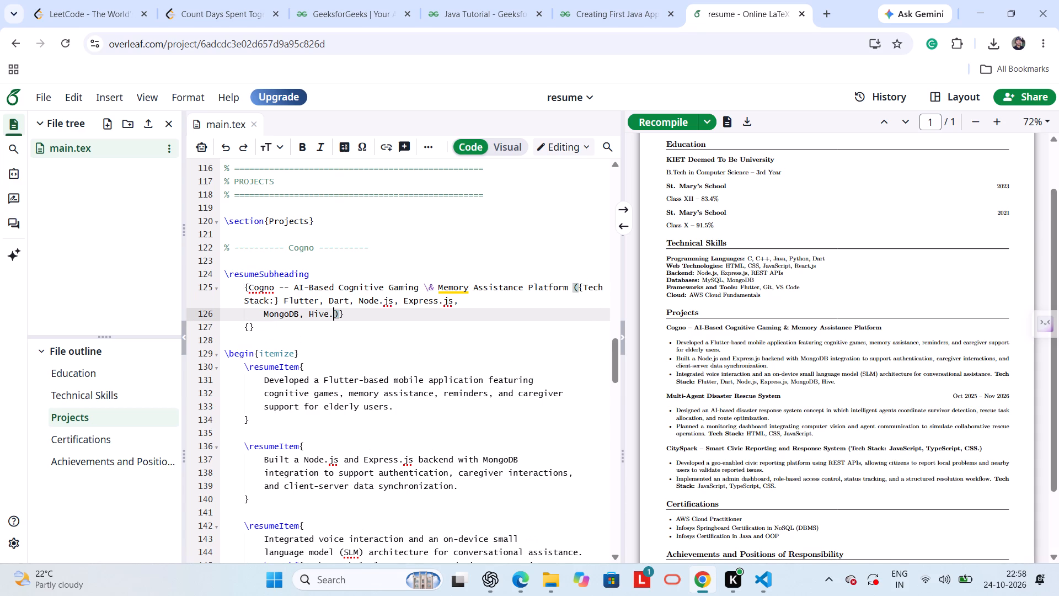
pyautogui.click(672, 123)
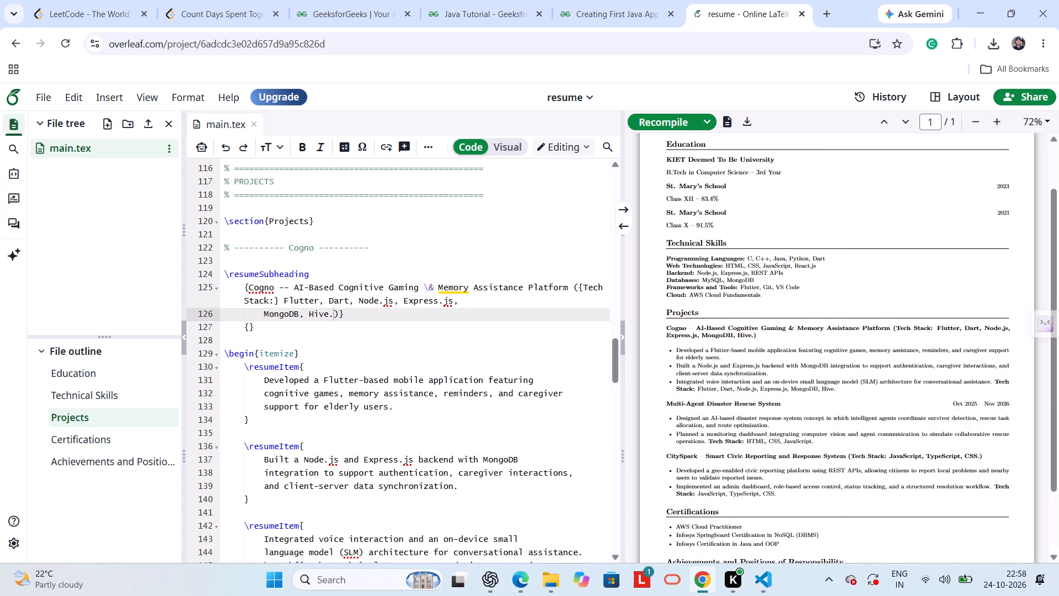
# Delete the Tech Stack text from the end of Cogno's last bullet and recompile.
pyautogui.scroll(-1, 309, 419)
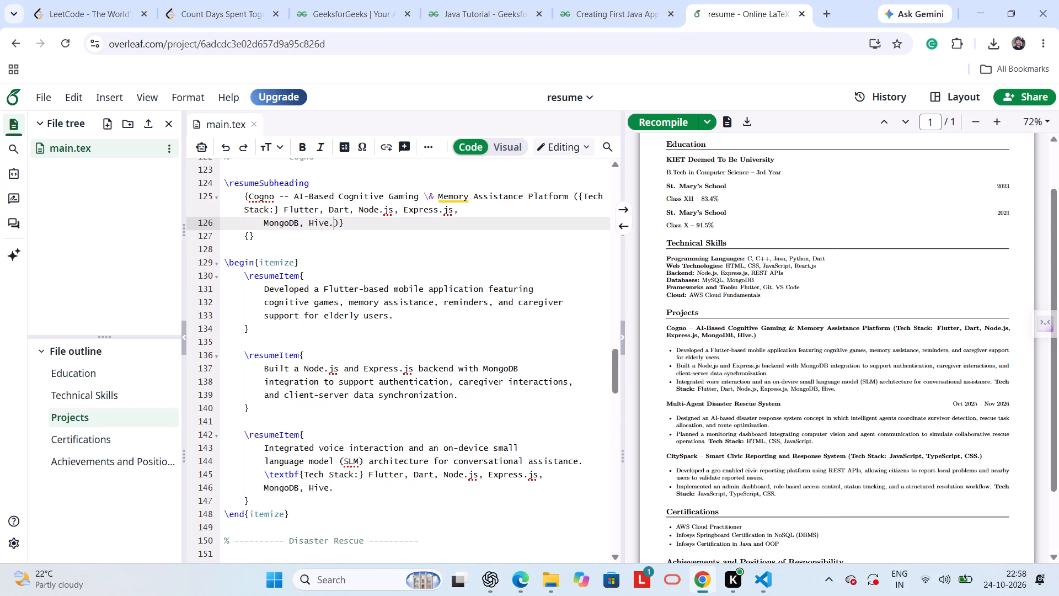
pyautogui.moveTo(337, 490); pyautogui.dragTo(264, 472)
pyautogui.press('BackSpace')
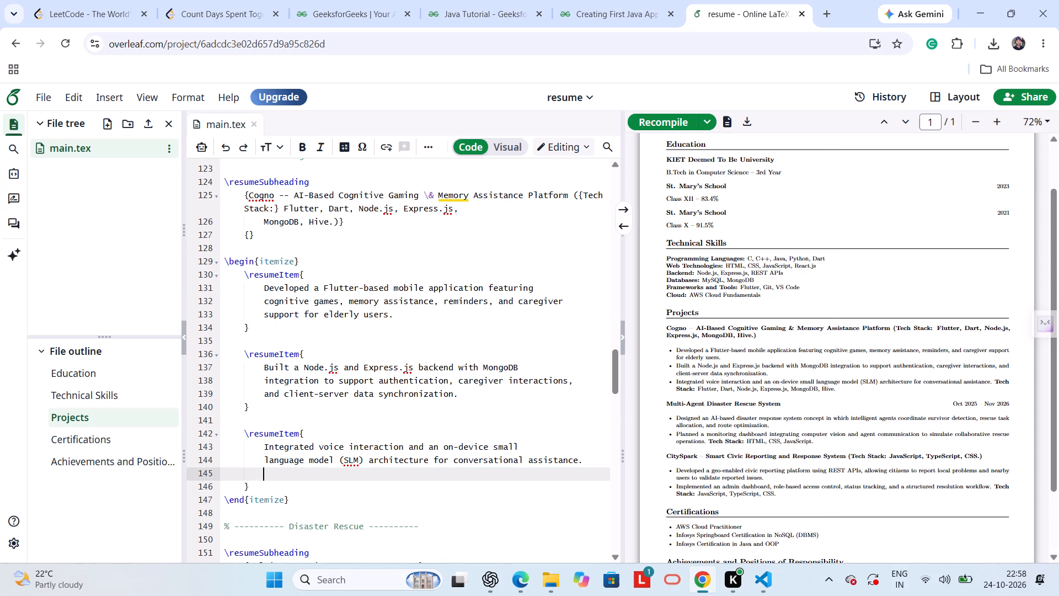
pyautogui.click(673, 120)
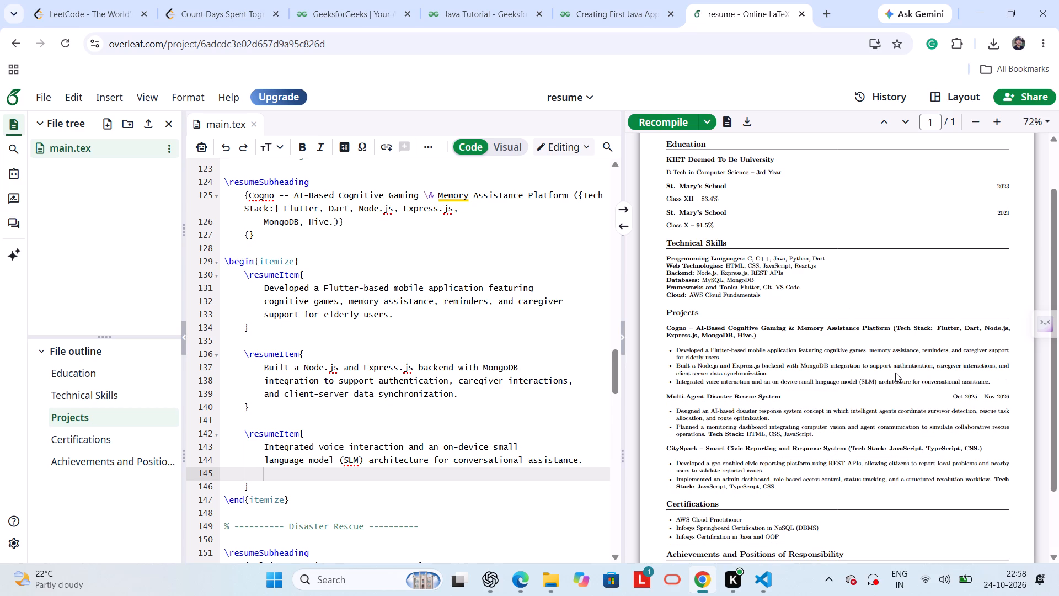
# Copy the text "\textbf{Tech Stack:} HTML, CSS, JavaScript." from Disaster Rescue's last bullet.
pyautogui.scroll(-3, 415, 403)
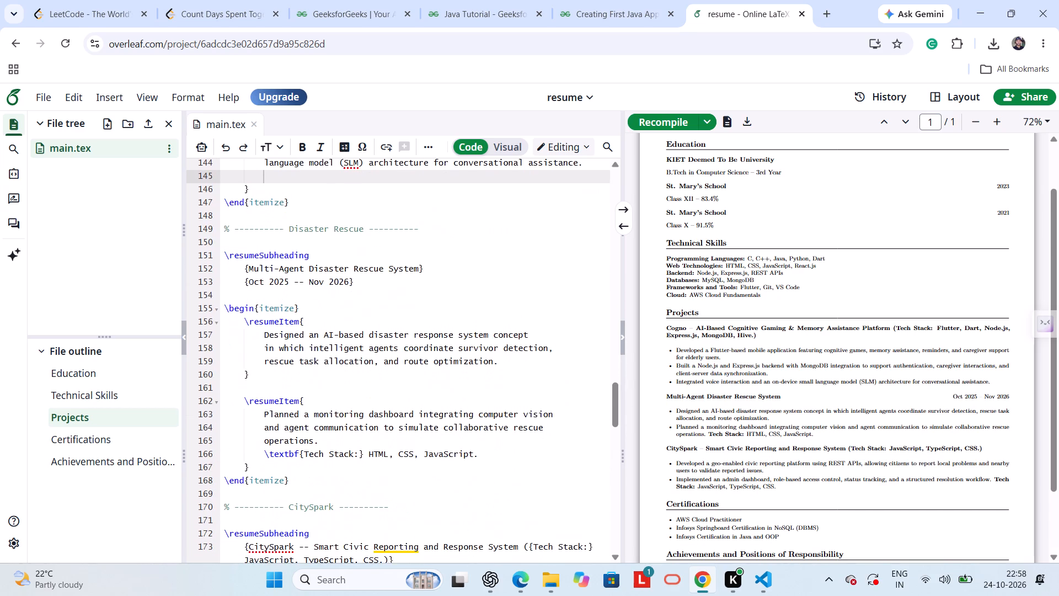
pyautogui.scroll(-1, 351, 481)
pyautogui.click(482, 419)
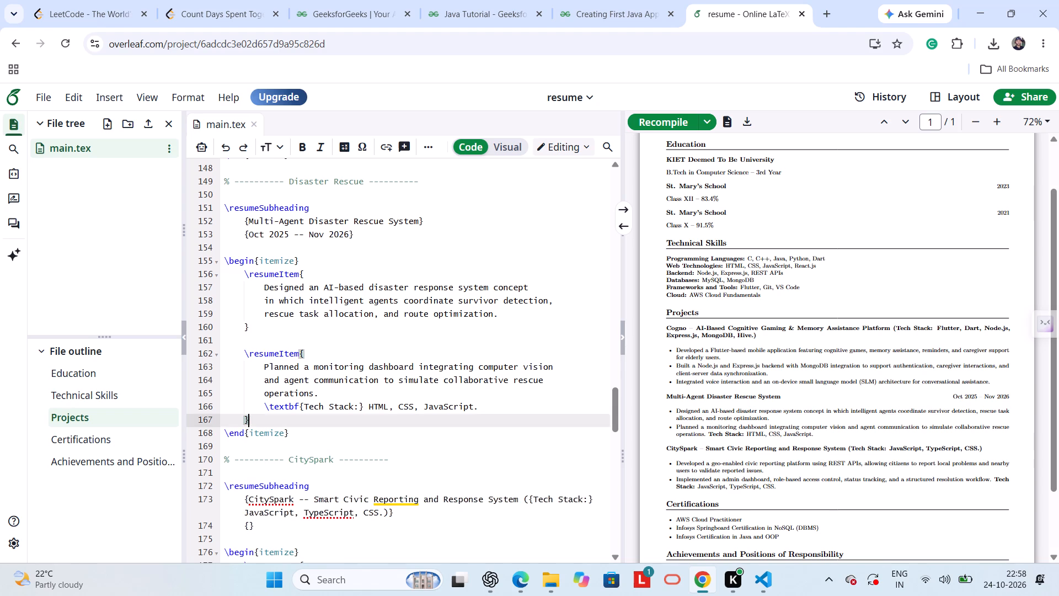
pyautogui.moveTo(482, 401); pyautogui.dragTo(261, 403)
pyautogui.hotkey('ctrl', 'c')
# Examine how the Cogno title line holds its parenthesised Tech Stack text compared with the Disaster Rescue title line.
pyautogui.scroll(2, 437, 300)
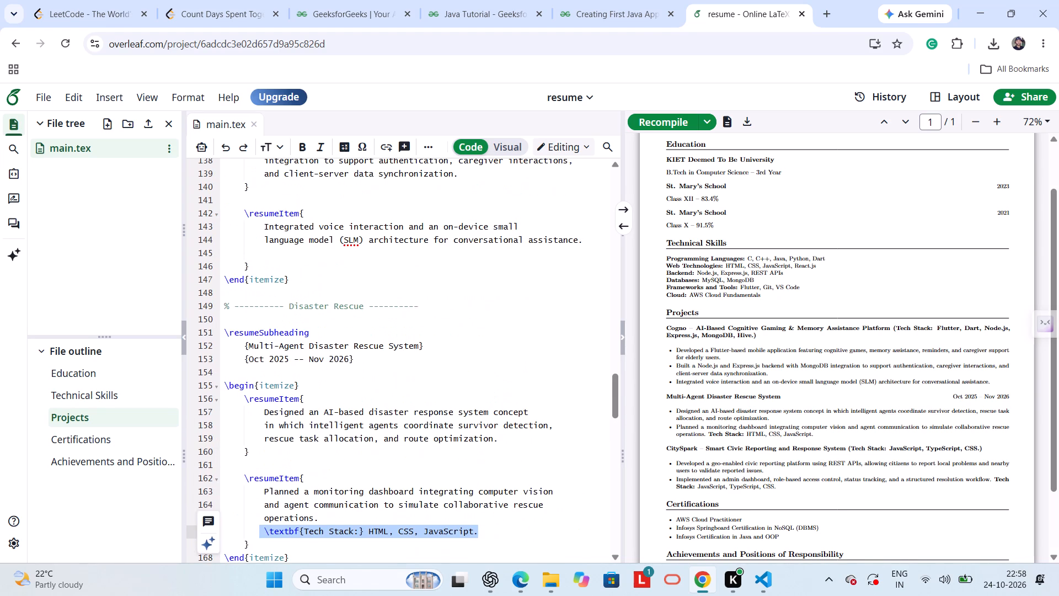
pyautogui.scroll(2, 346, 358)
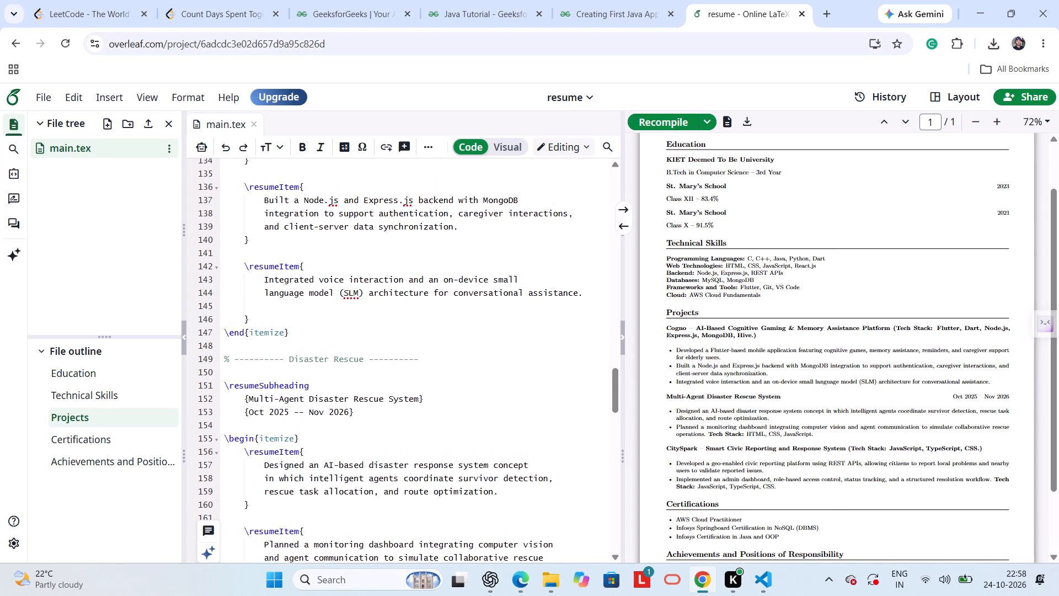
pyautogui.scroll(3, 346, 358)
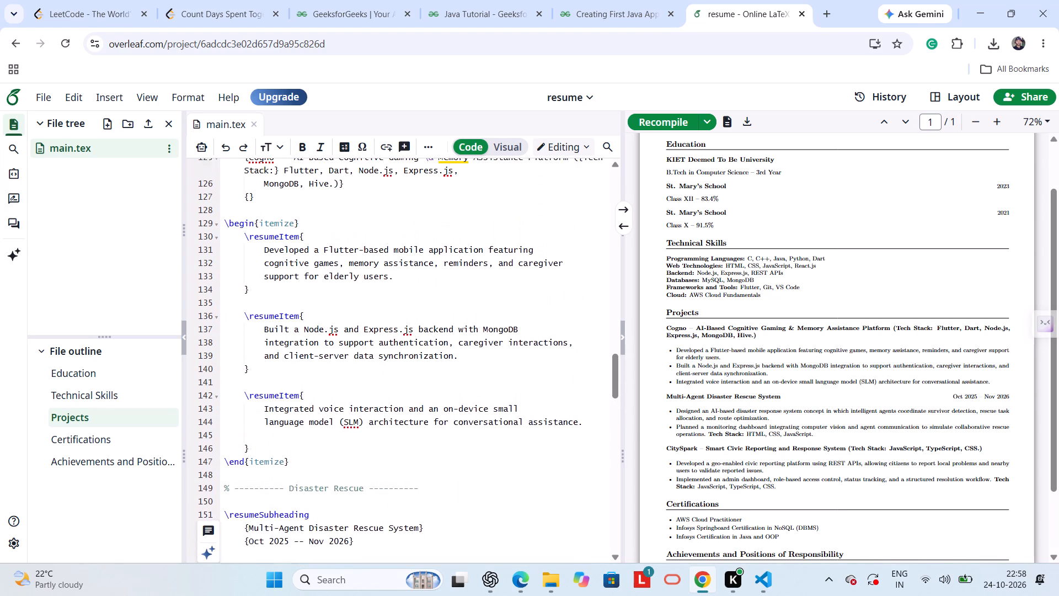
pyautogui.scroll(1, 346, 358)
pyautogui.scroll(-1, 346, 358)
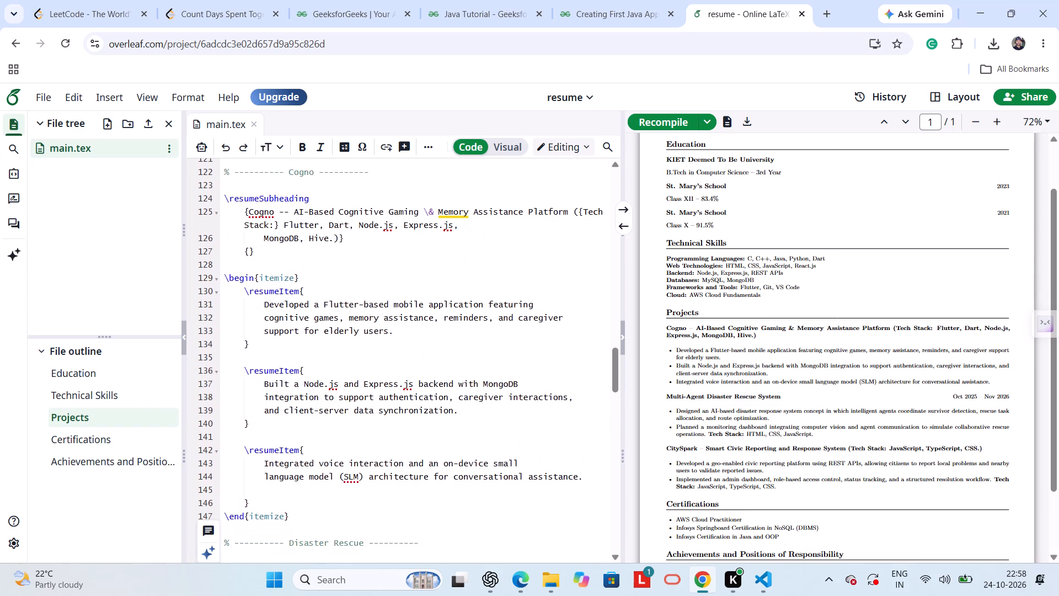
pyautogui.scroll(-2, 346, 358)
pyautogui.scroll(1, 427, 408)
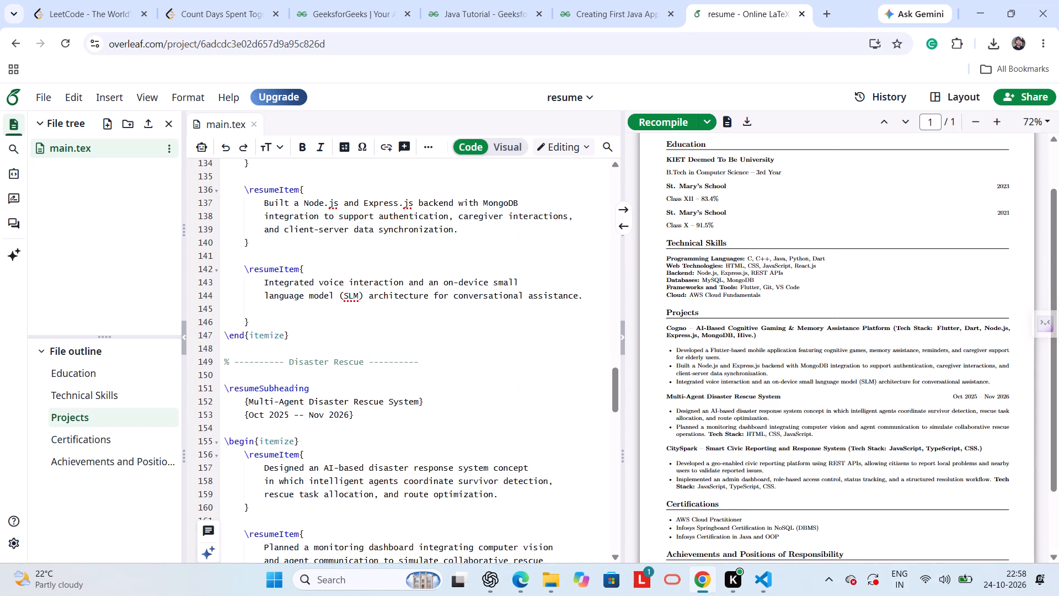
pyautogui.scroll(3, 427, 408)
pyautogui.scroll(-1, 427, 408)
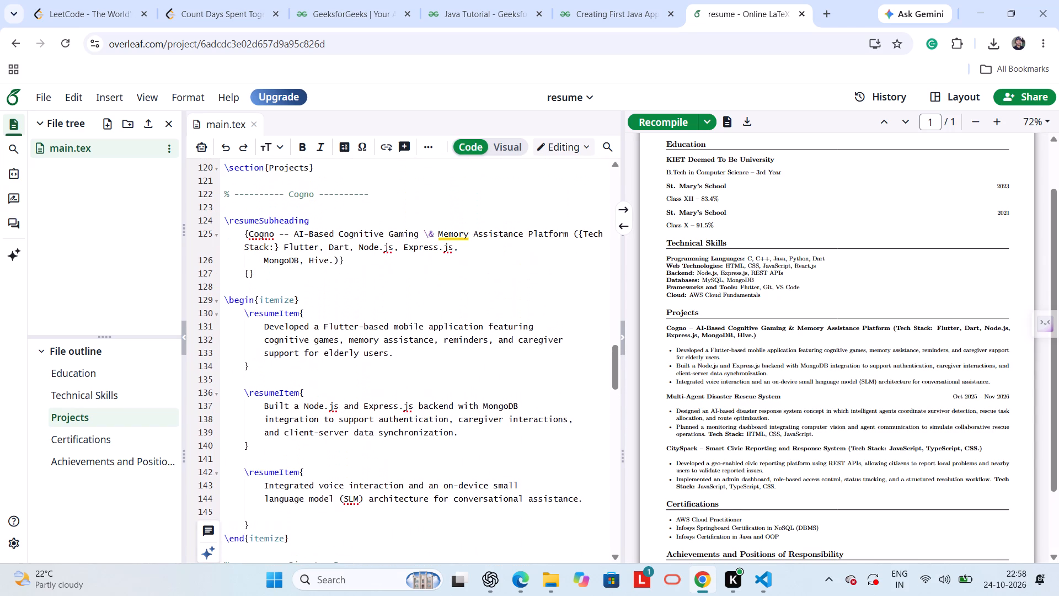
pyautogui.scroll(-1, 427, 408)
pyautogui.scroll(1, 427, 408)
# Add parentheses after "Multi-Agent Disaster Rescue System" inside the title braces, paste the copied Tech Stack text between them, and recompile.
pyautogui.scroll(-1, 427, 408)
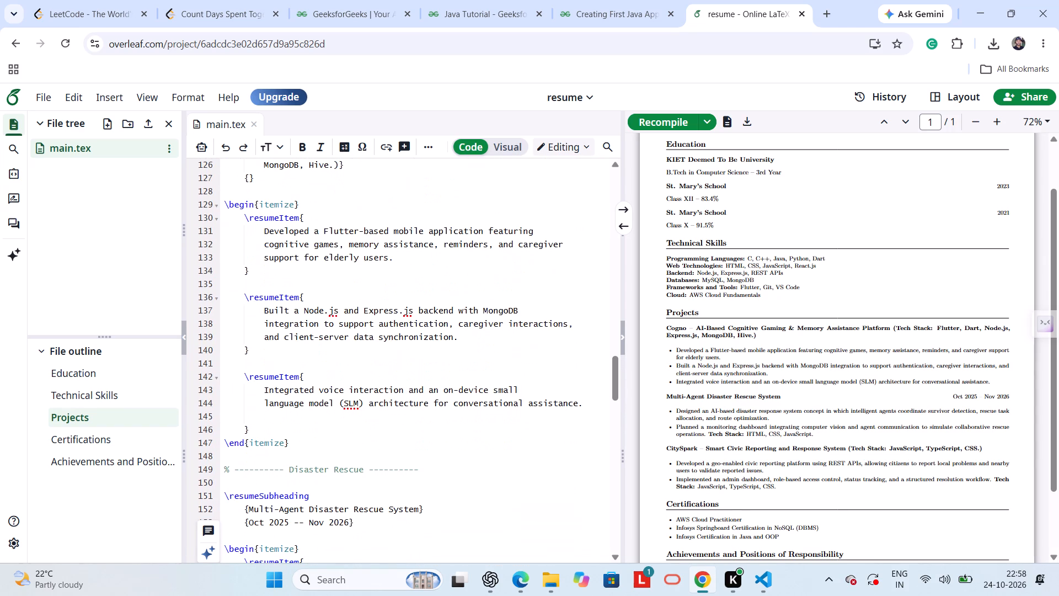
pyautogui.click(418, 513)
pyautogui.press('space')
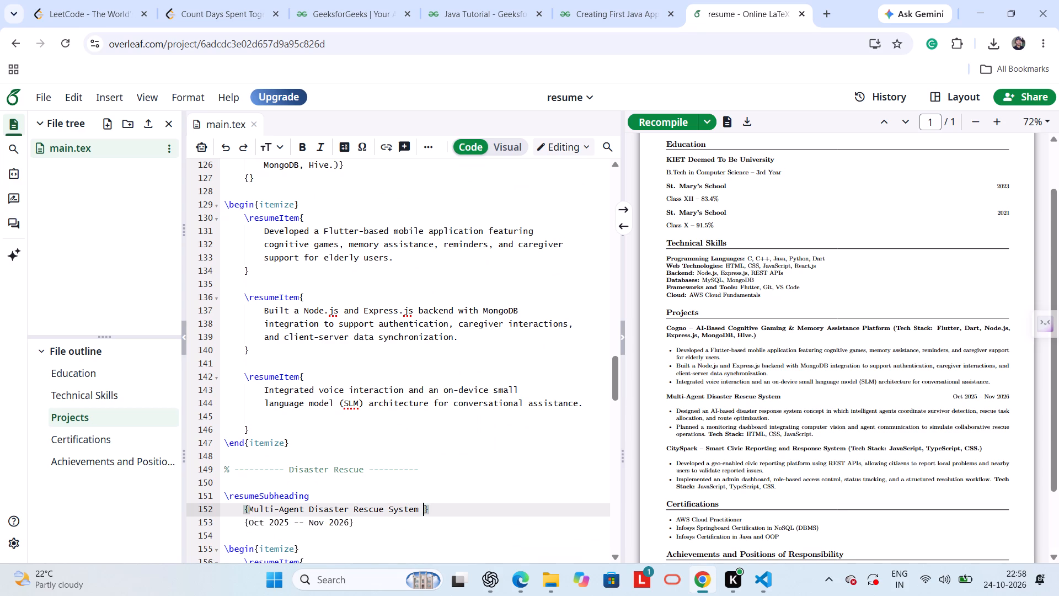
pyautogui.hotkey('shift', '(')
pyautogui.hotkey('ctrl', 'v')
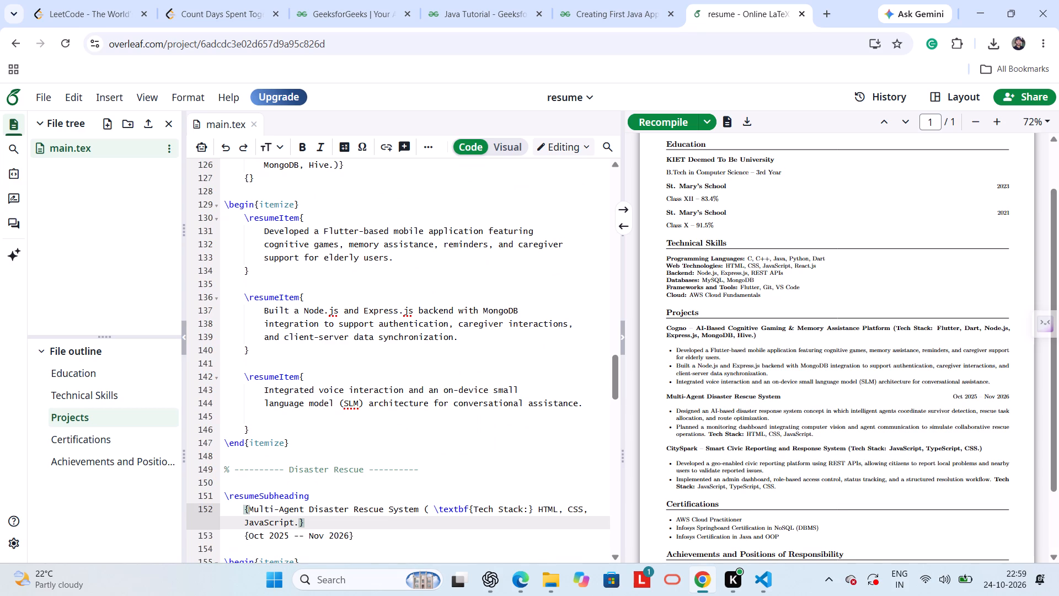
pyautogui.hotkey('shift', ')')
pyautogui.click(666, 129)
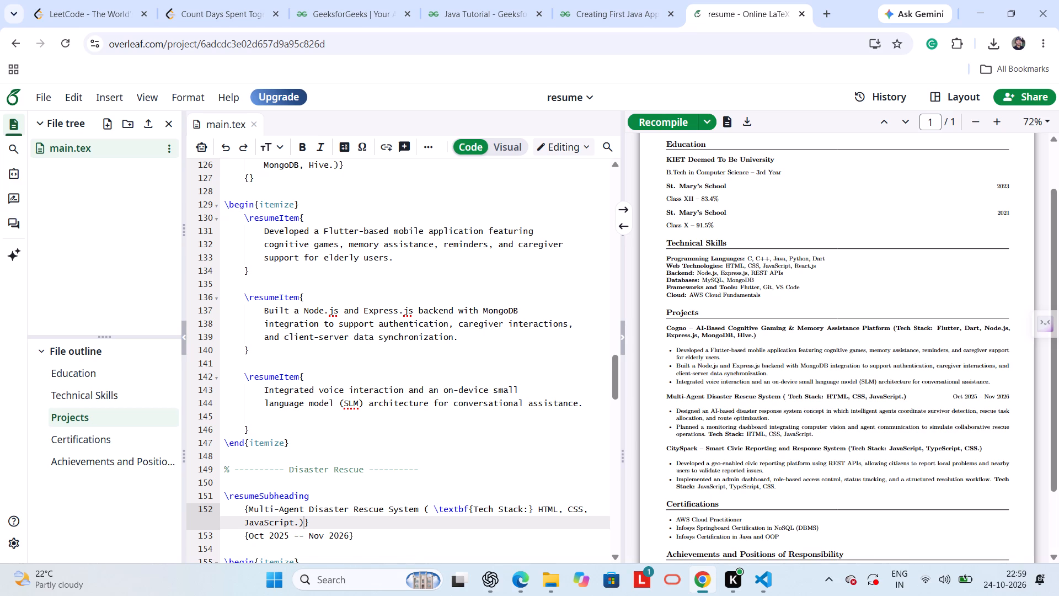
# Remove the "\textbf" command before "{Tech Stack:}" in the Multi-Agent Disaster Rescue System title and recompile.
pyautogui.scroll(1, 373, 472)
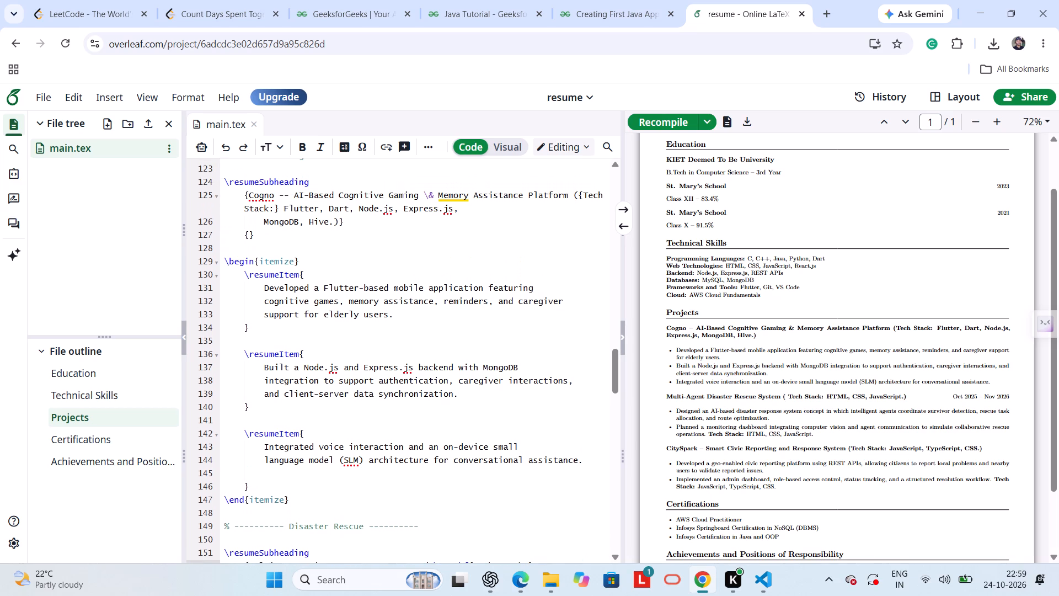
pyautogui.scroll(1, 381, 434)
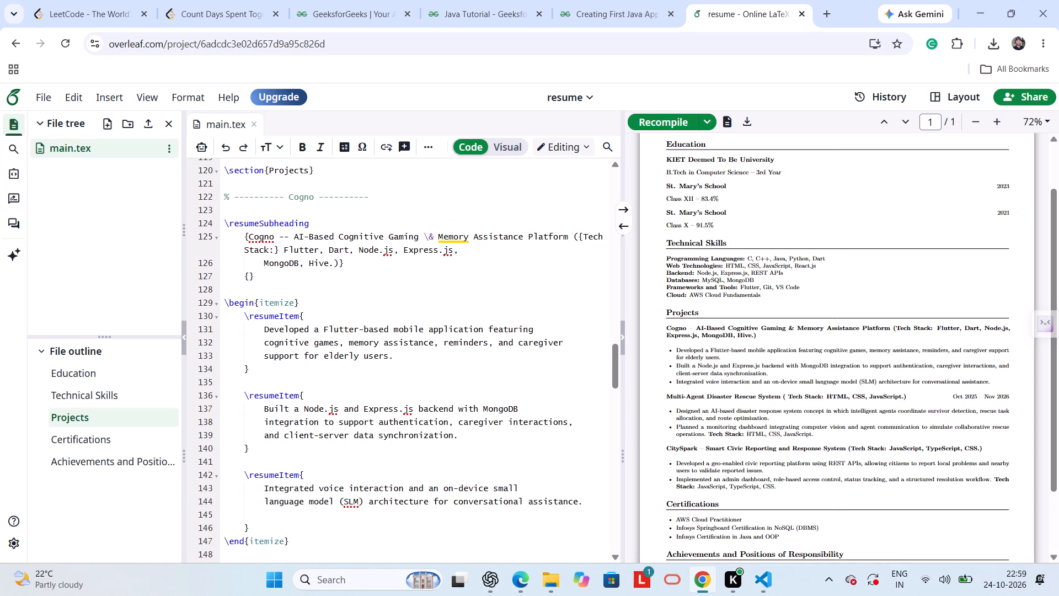
pyautogui.scroll(-2, 540, 278)
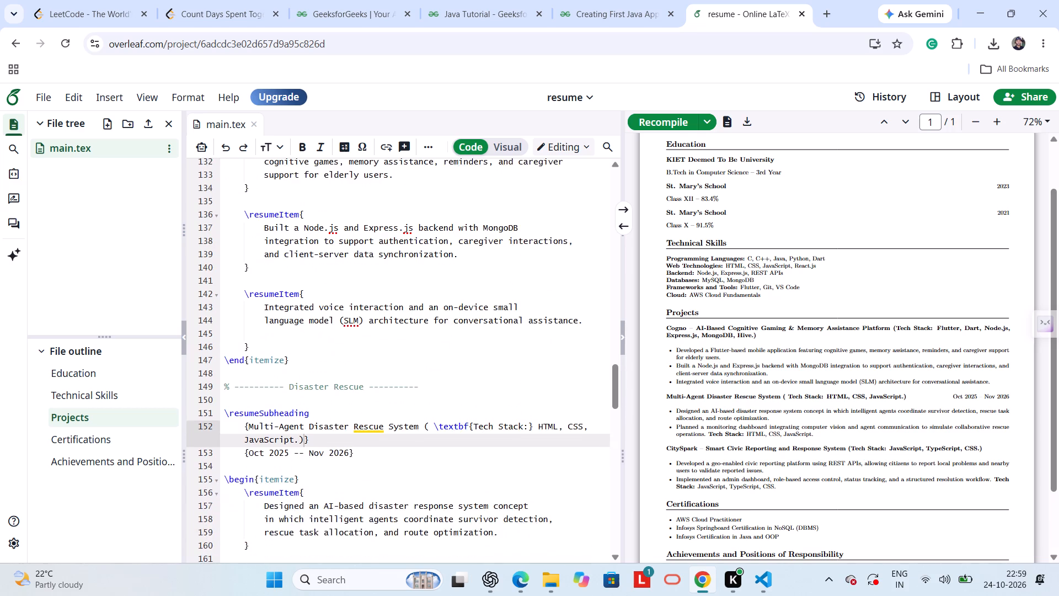
pyautogui.scroll(-1, 540, 278)
pyautogui.click(469, 397)
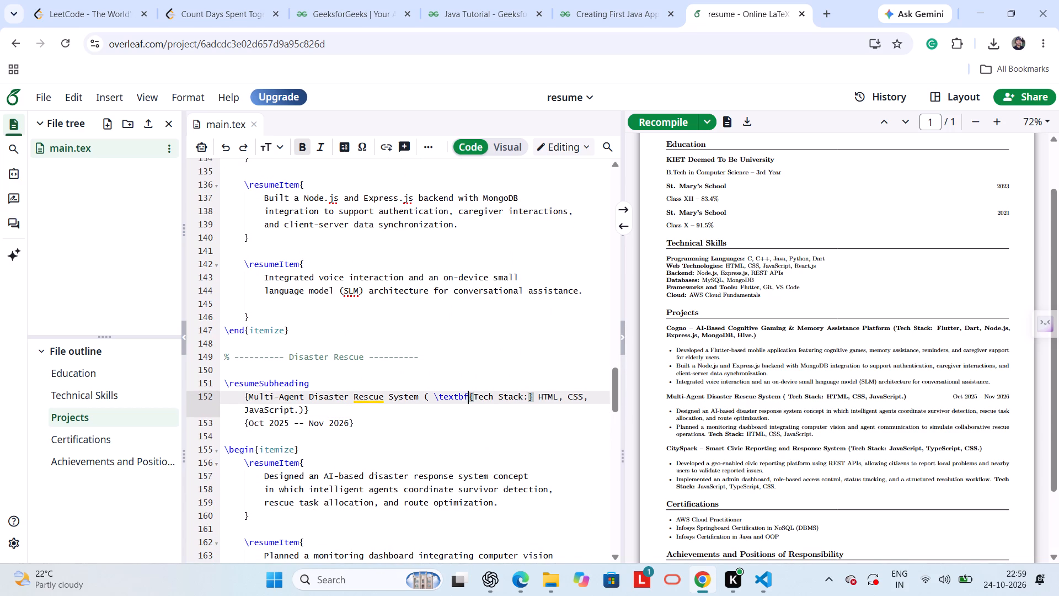
pyautogui.press('BackSpace')
pyautogui.press('BackSpace')
pyautogui.press('BackSpace')
pyautogui.press('BackSpace')
pyautogui.press('BackSpace')
pyautogui.press('BackSpace')
pyautogui.press('BackSpace')
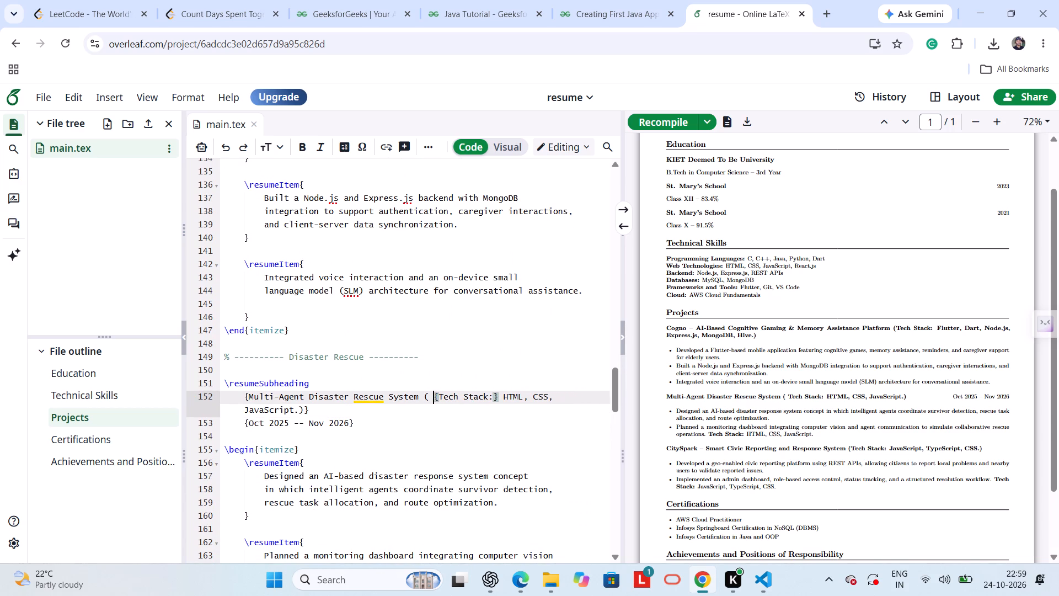
pyautogui.click(656, 125)
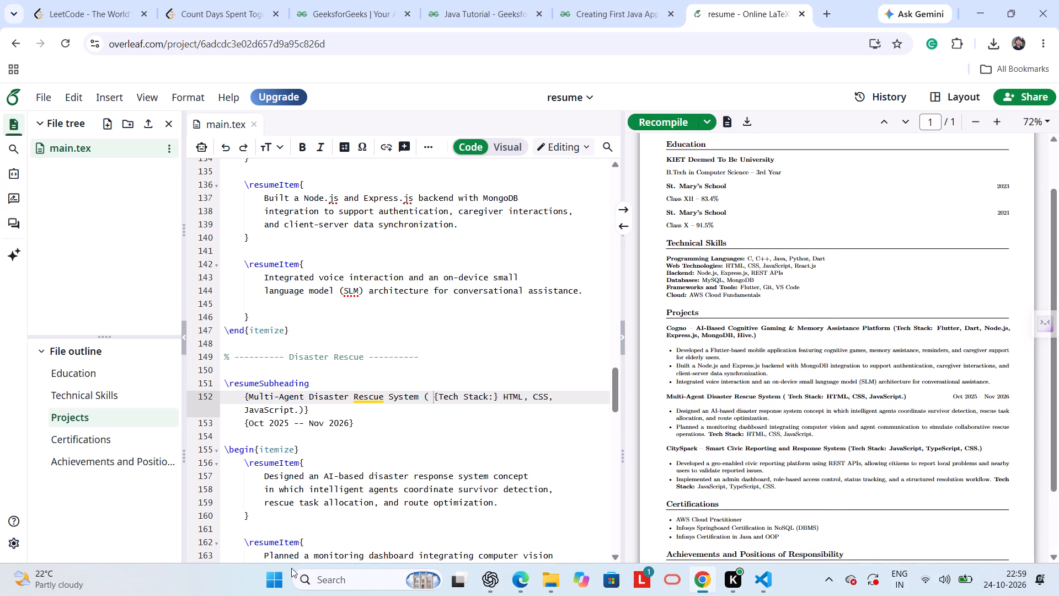
# Delete the extra space between the opening parenthesis and "{Tech Stack:}" in the Disaster Rescue title.
pyautogui.scroll(-1, 291, 568)
pyautogui.click(435, 397)
pyautogui.press('BackSpace')
# Delete the Tech Stack text from the end of Disaster Rescue's last bullet.
pyautogui.scroll(-2, 435, 397)
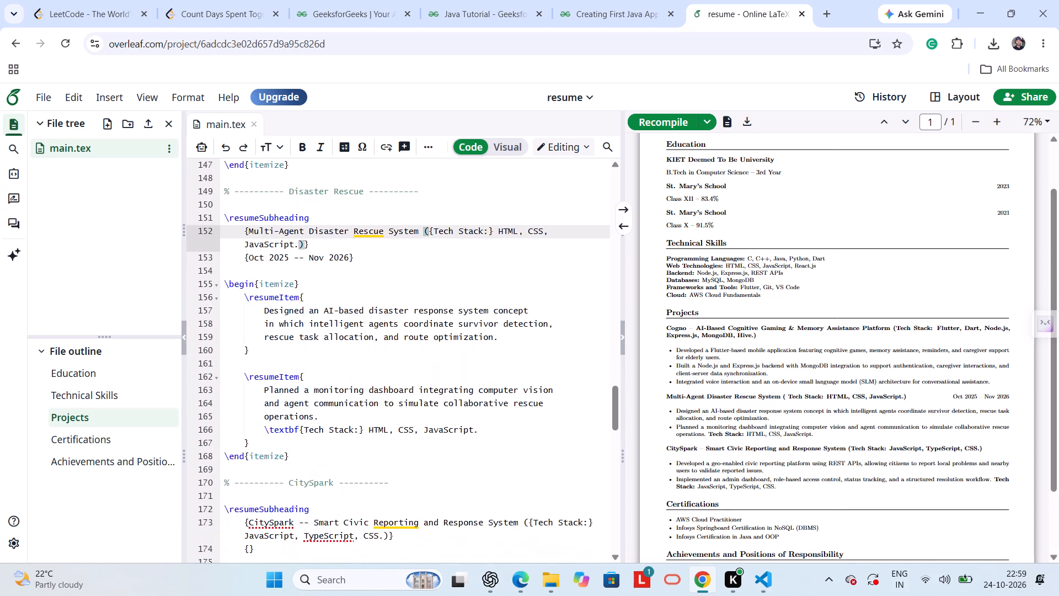
pyautogui.scroll(-2, 435, 397)
pyautogui.moveTo(487, 363); pyautogui.dragTo(388, 356)
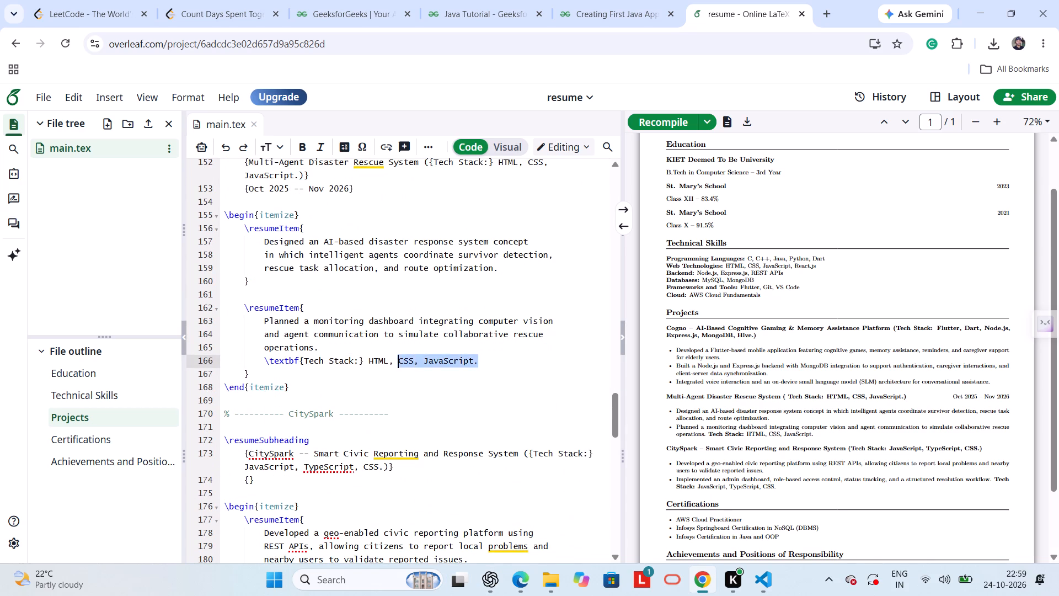
pyautogui.moveTo(388, 356); pyautogui.dragTo(266, 367)
pyautogui.press('BackSpace')
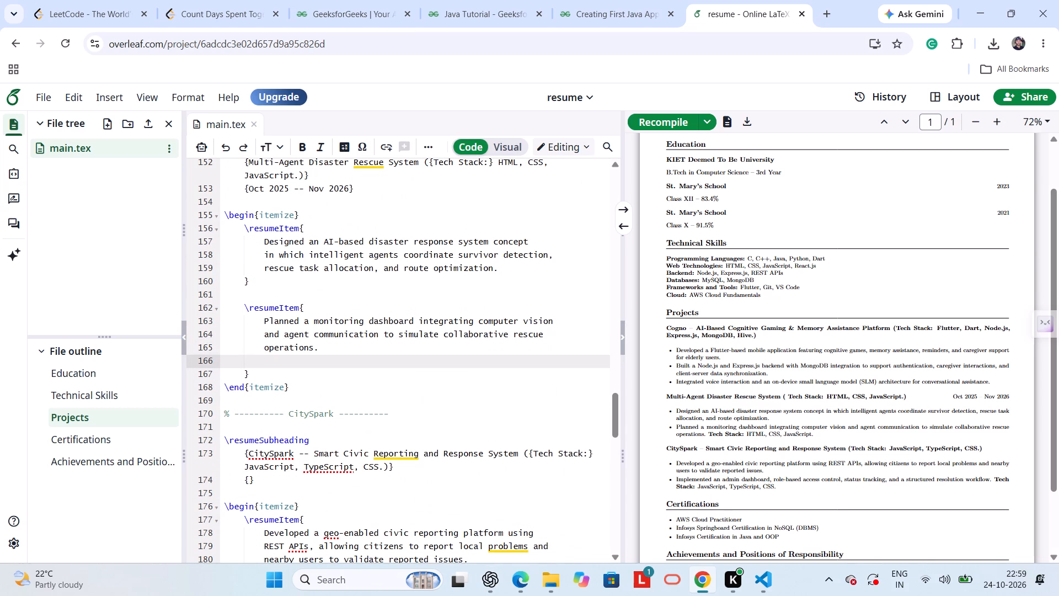
# Delete the Tech Stack text from the end of CitySpark's last bullet and recompile.
pyautogui.scroll(-2, 297, 337)
pyautogui.moveTo(516, 422); pyautogui.dragTo(263, 425)
pyautogui.press('BackSpace')
pyautogui.scroll(1, 263, 425)
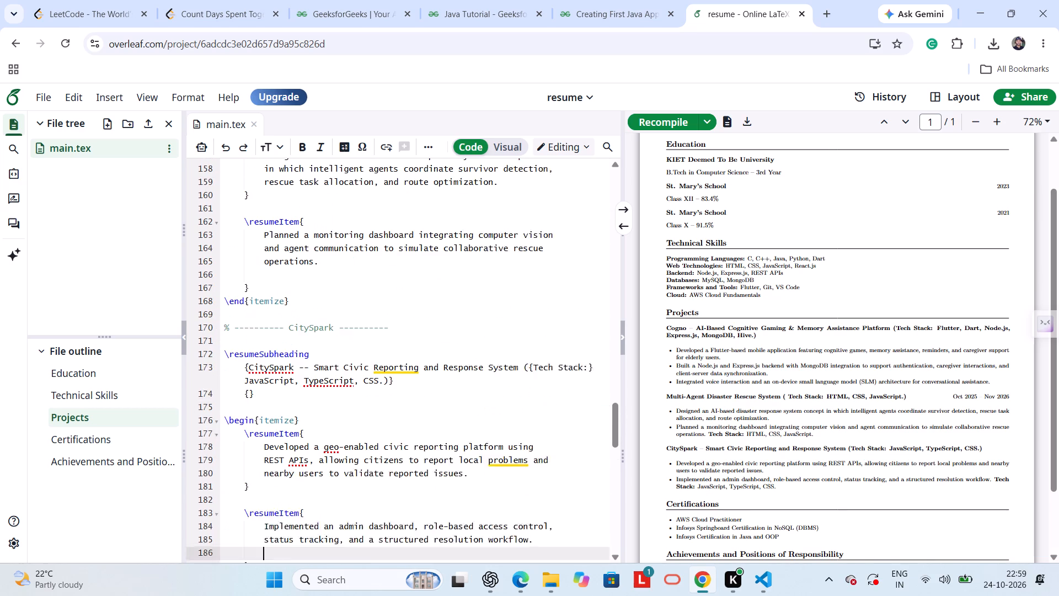
pyautogui.scroll(1, 263, 425)
pyautogui.doubleClick(654, 128)
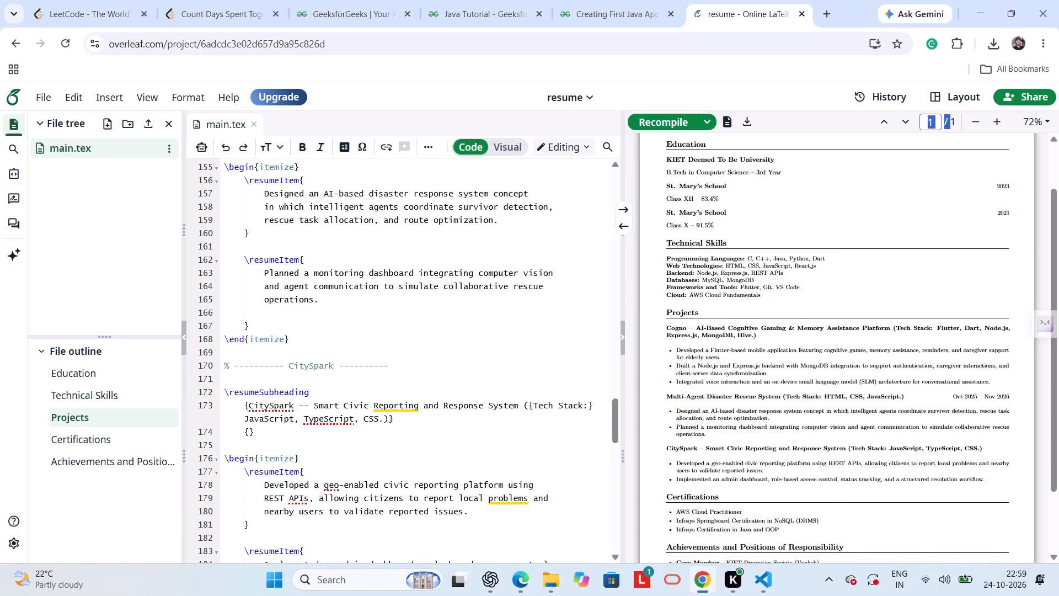
# Review the recompiled resume preview from the header down to the Achievements section.
pyautogui.scroll(-2, 782, 460)
pyautogui.scroll(3, 782, 460)
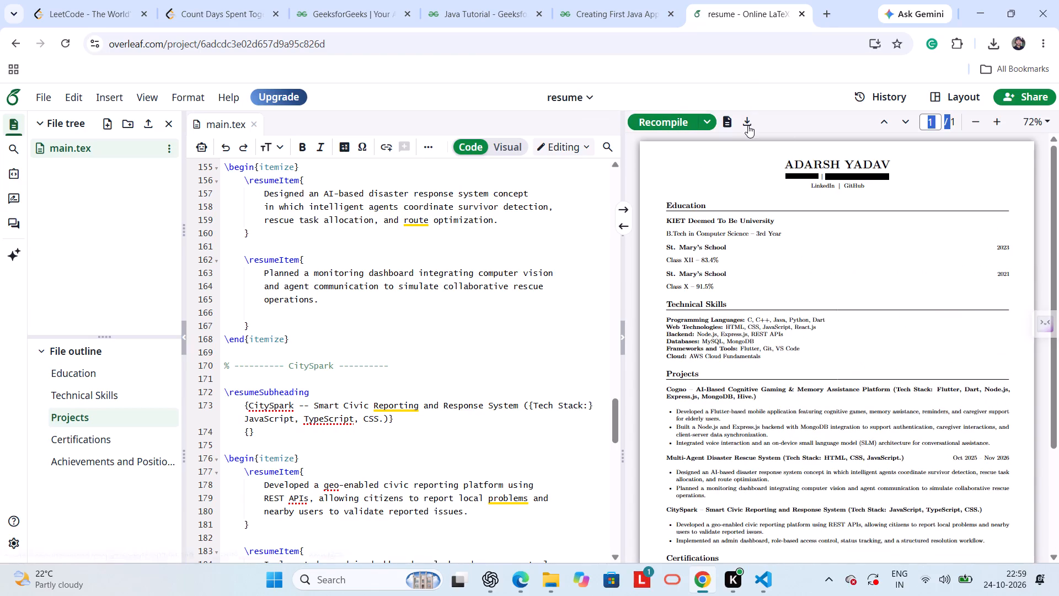
pyautogui.scroll(-1, 752, 349)
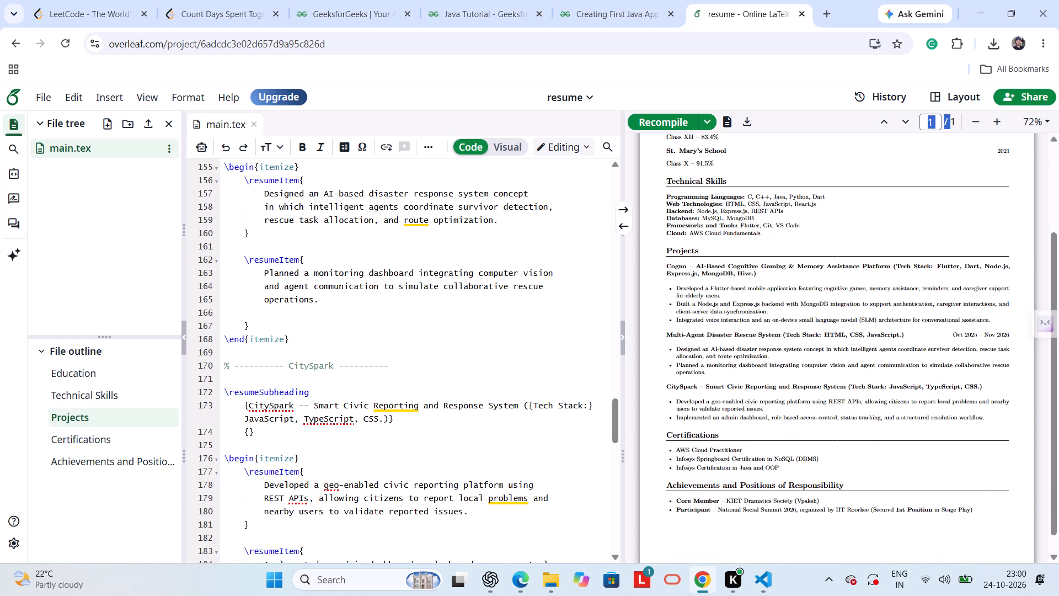
pyautogui.moveTo(752, 349); pyautogui.dragTo(748, 362)
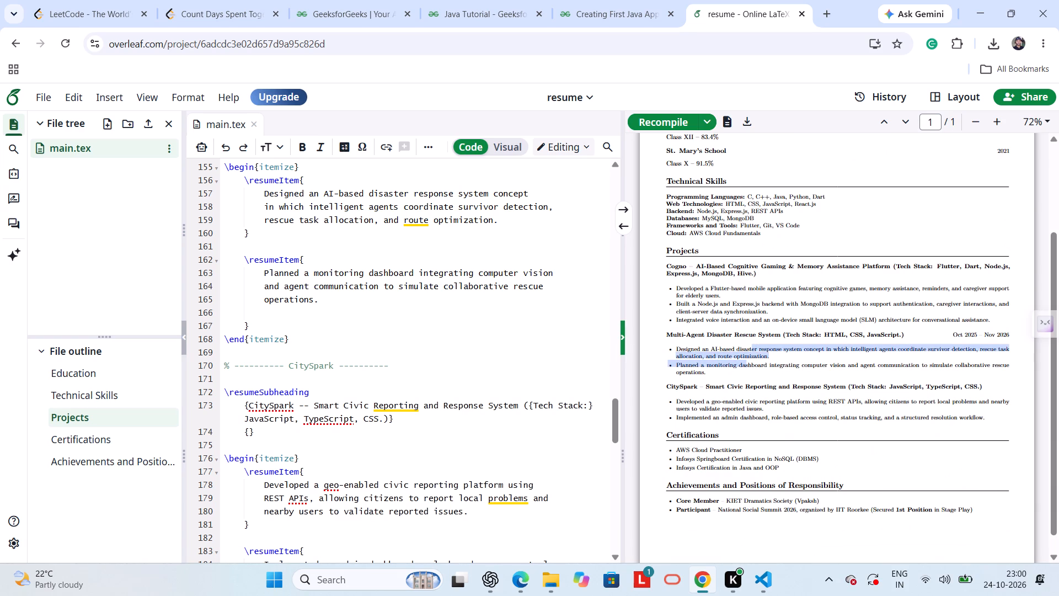
# Break the source line after "Multi-Agent Disaster Rescue System" so the parenthesised Tech Stack text starts its own line, and recompile.
pyautogui.click(551, 341)
pyautogui.click(555, 359)
pyautogui.scroll(1, 555, 359)
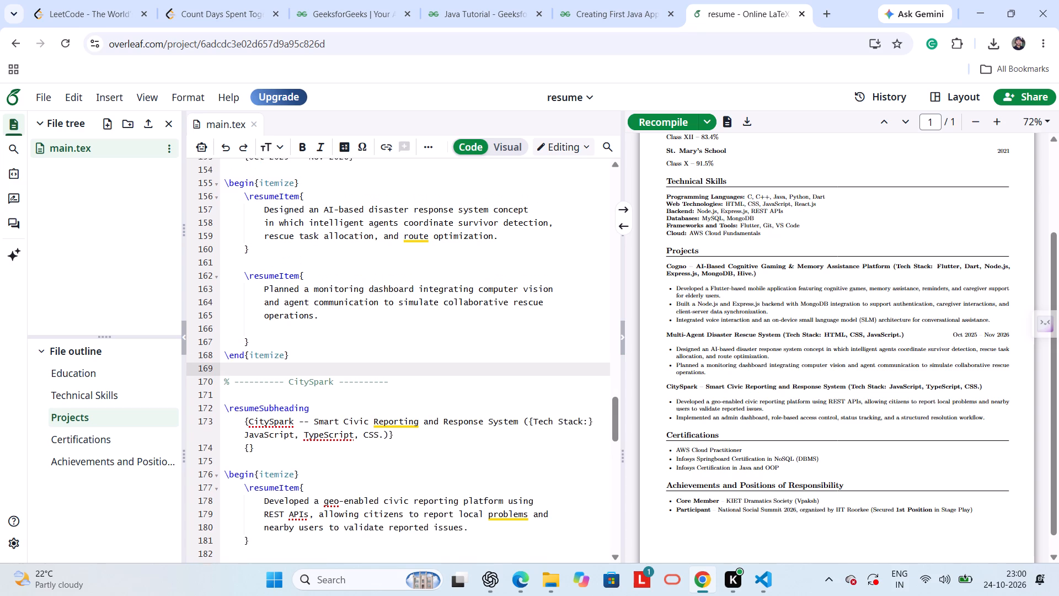
pyautogui.scroll(1, 555, 359)
pyautogui.scroll(2, 438, 356)
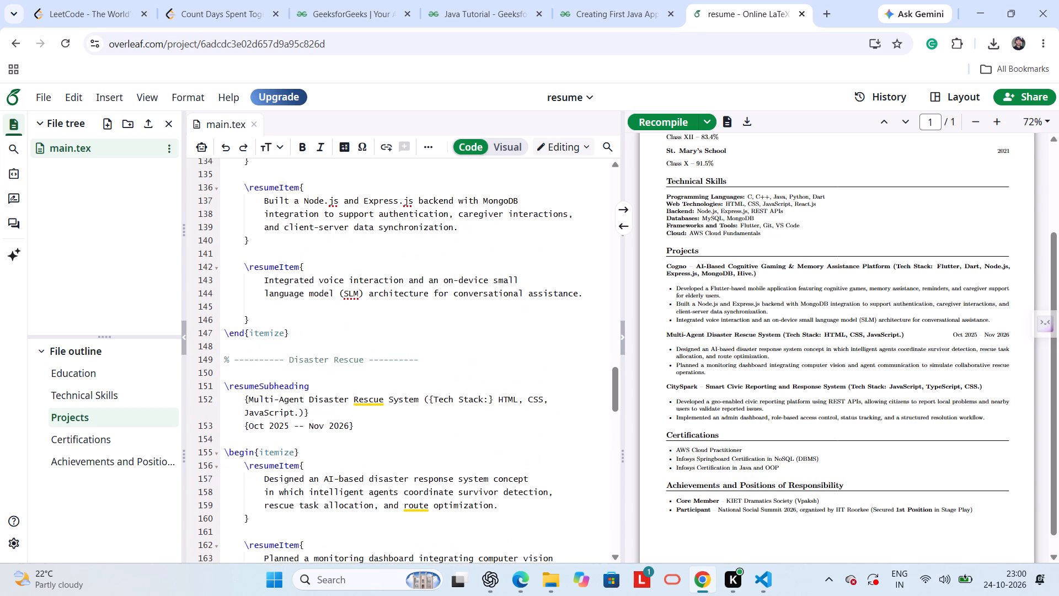
pyautogui.scroll(-2, 375, 412)
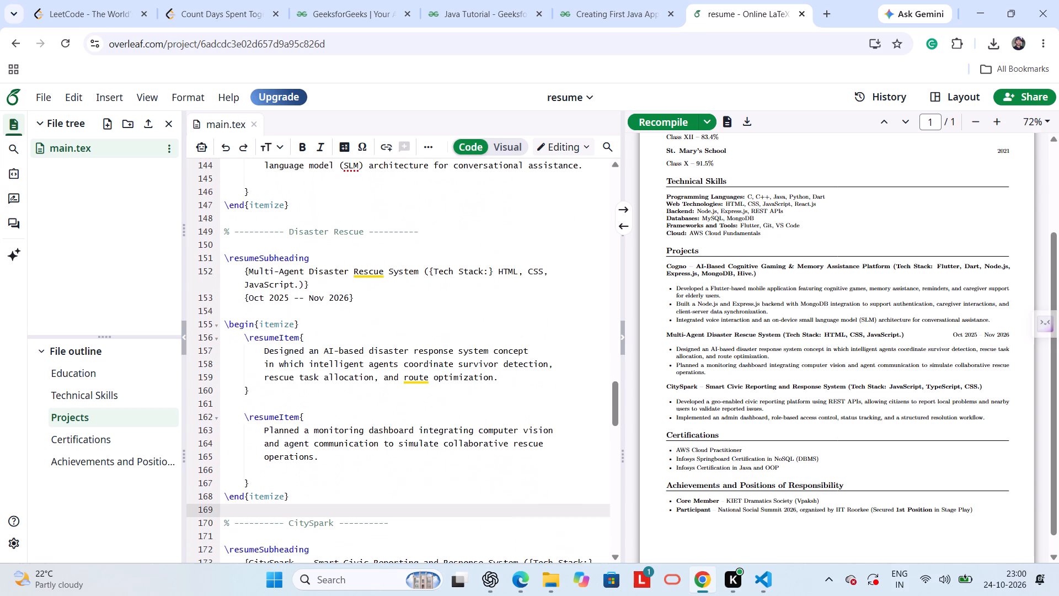
pyautogui.scroll(2, 375, 412)
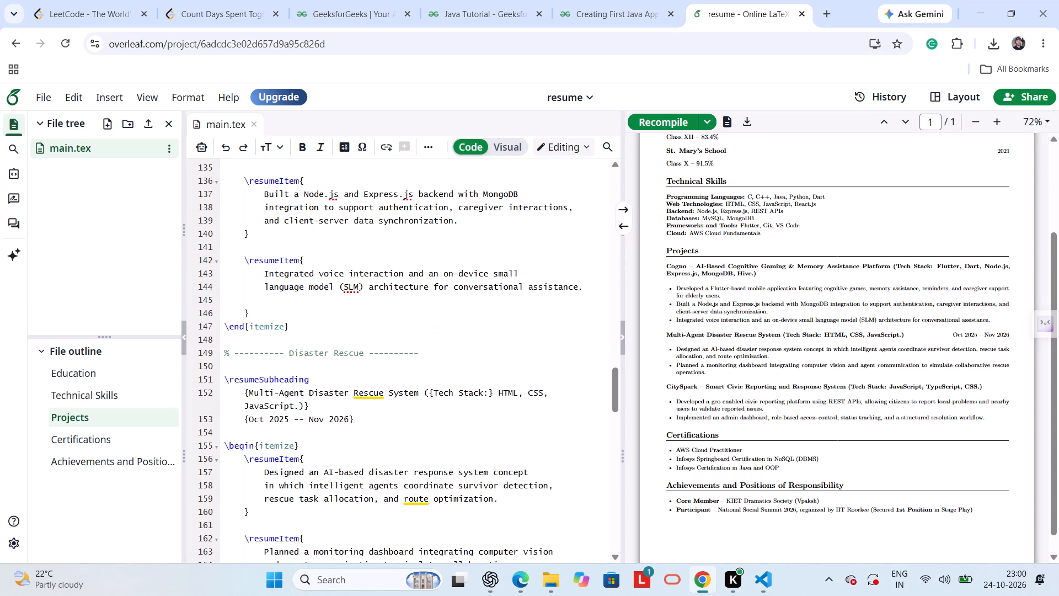
pyautogui.click(424, 391)
pyautogui.press('Return')
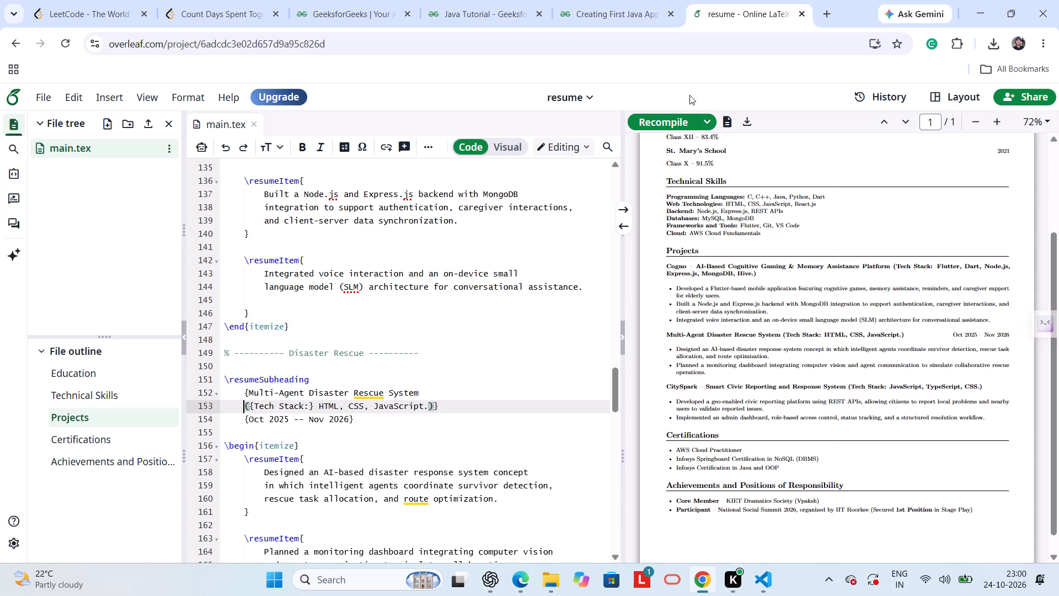
pyautogui.click(651, 119)
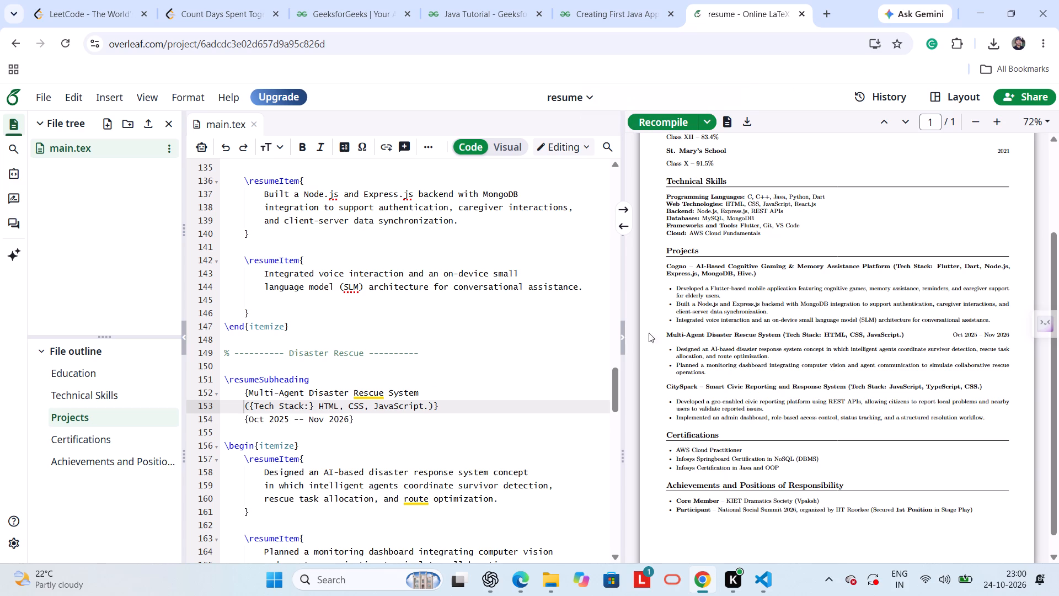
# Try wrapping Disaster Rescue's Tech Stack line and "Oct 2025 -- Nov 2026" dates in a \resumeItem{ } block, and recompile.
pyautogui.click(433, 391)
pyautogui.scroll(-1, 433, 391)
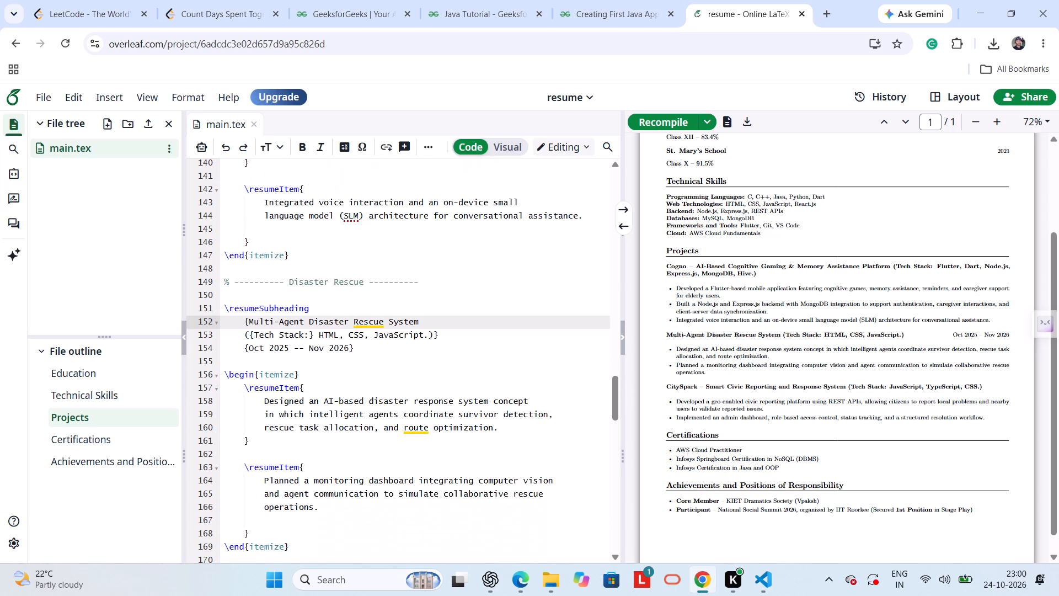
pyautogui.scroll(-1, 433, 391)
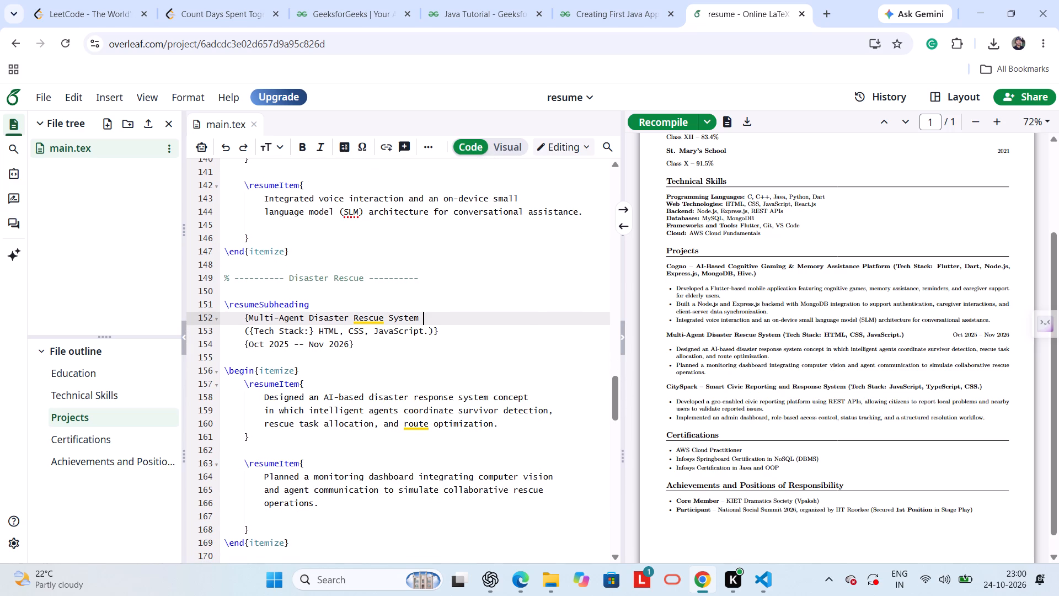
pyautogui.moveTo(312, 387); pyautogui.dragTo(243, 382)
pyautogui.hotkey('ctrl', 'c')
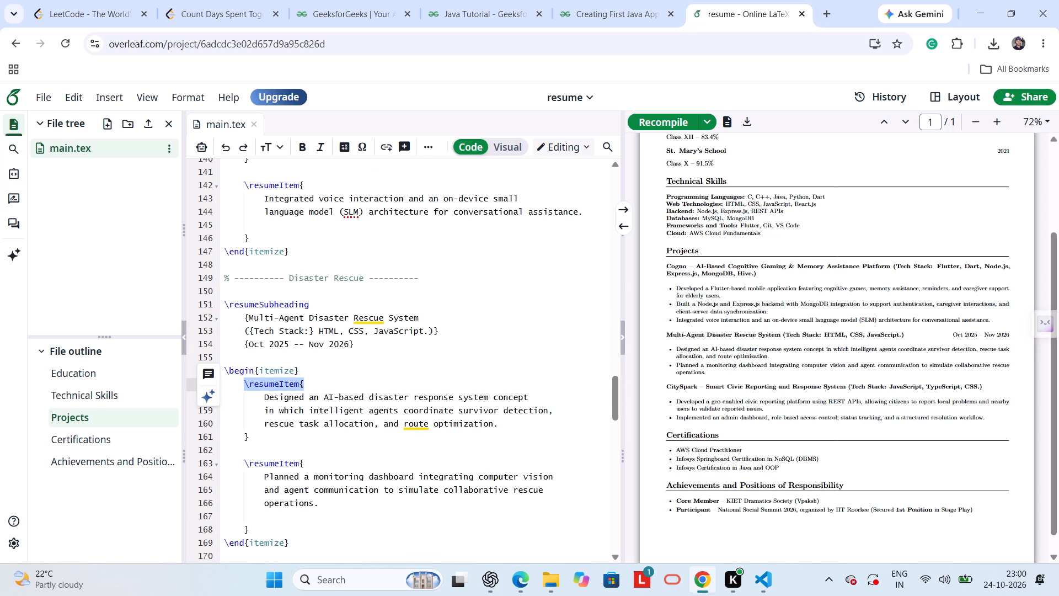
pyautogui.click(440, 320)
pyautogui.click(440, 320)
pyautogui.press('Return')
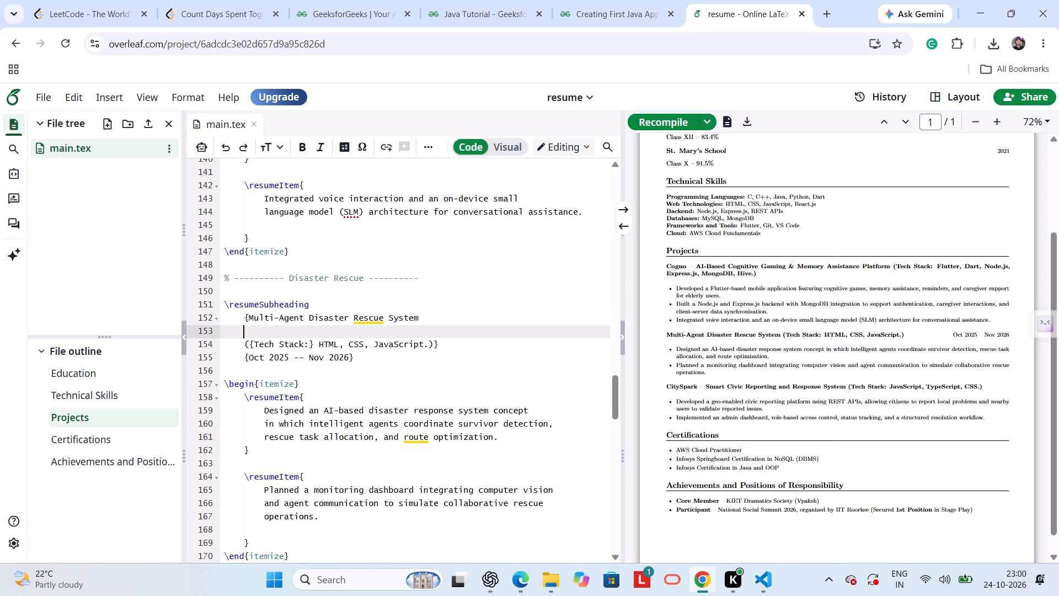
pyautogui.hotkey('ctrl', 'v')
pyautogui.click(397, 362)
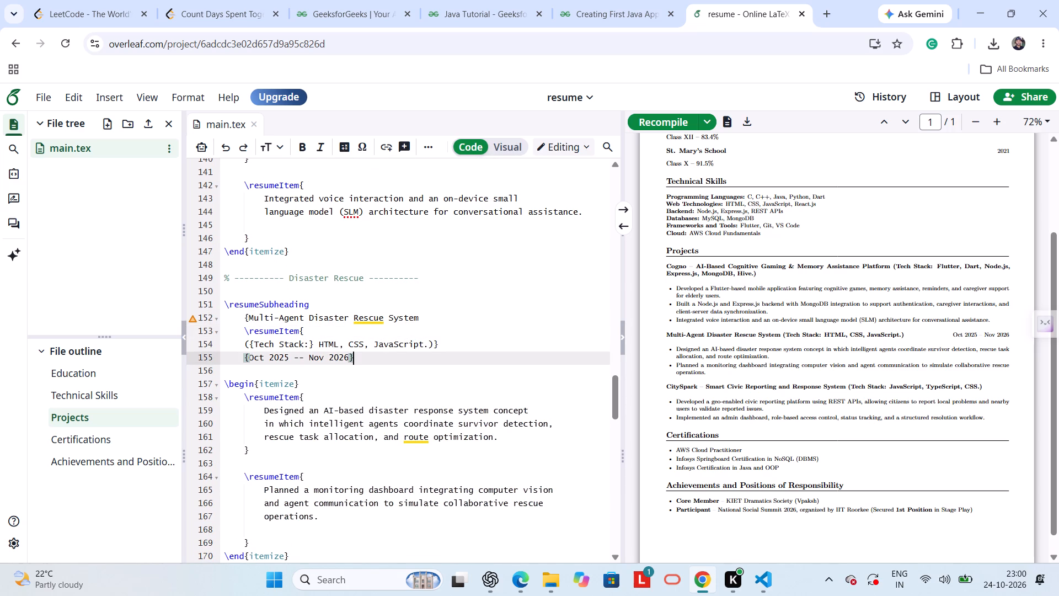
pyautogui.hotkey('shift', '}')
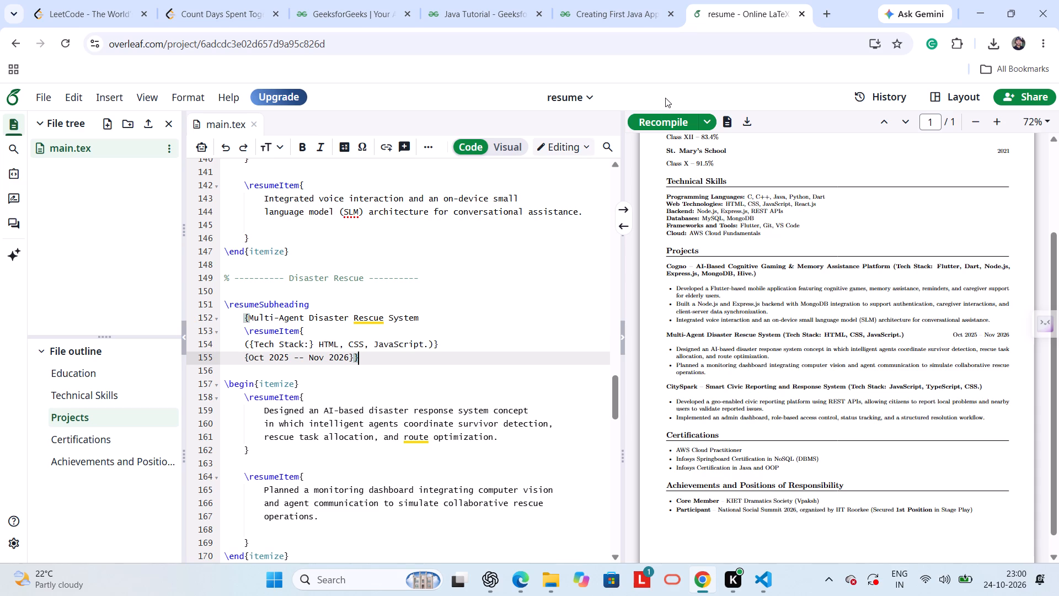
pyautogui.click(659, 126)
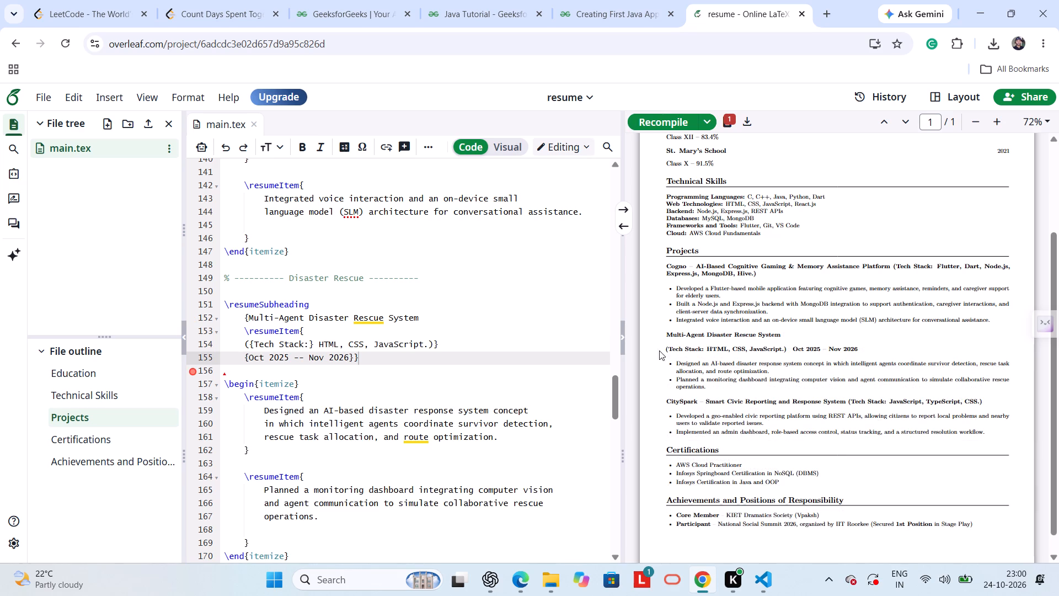
# Examine the recompiled Projects section and the source's header, package and section formatting definitions.
pyautogui.scroll(1, 704, 357)
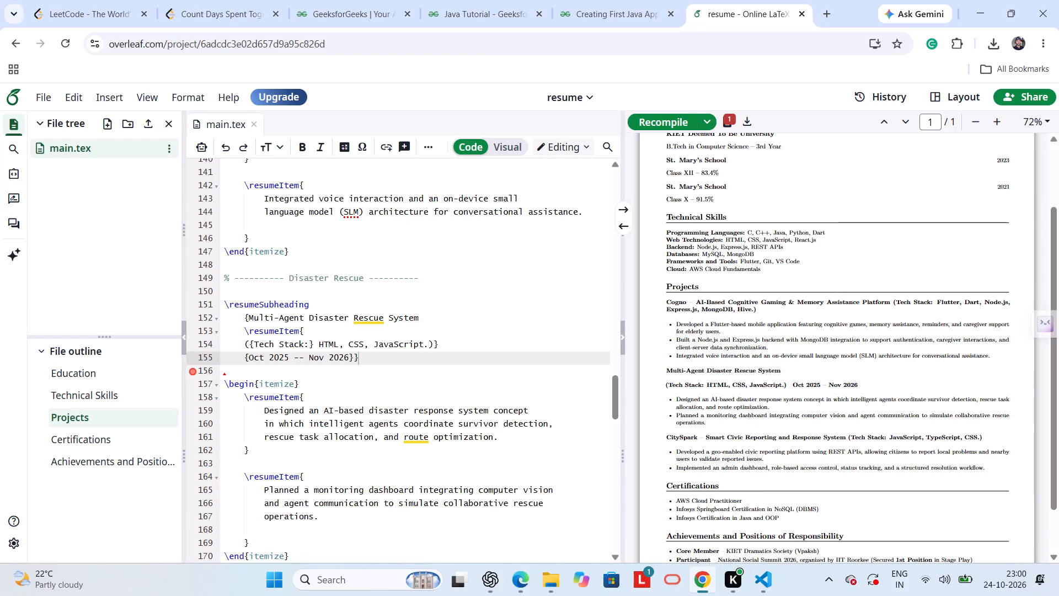
pyautogui.click(338, 343)
pyautogui.click(313, 337)
pyautogui.scroll(10, 313, 337)
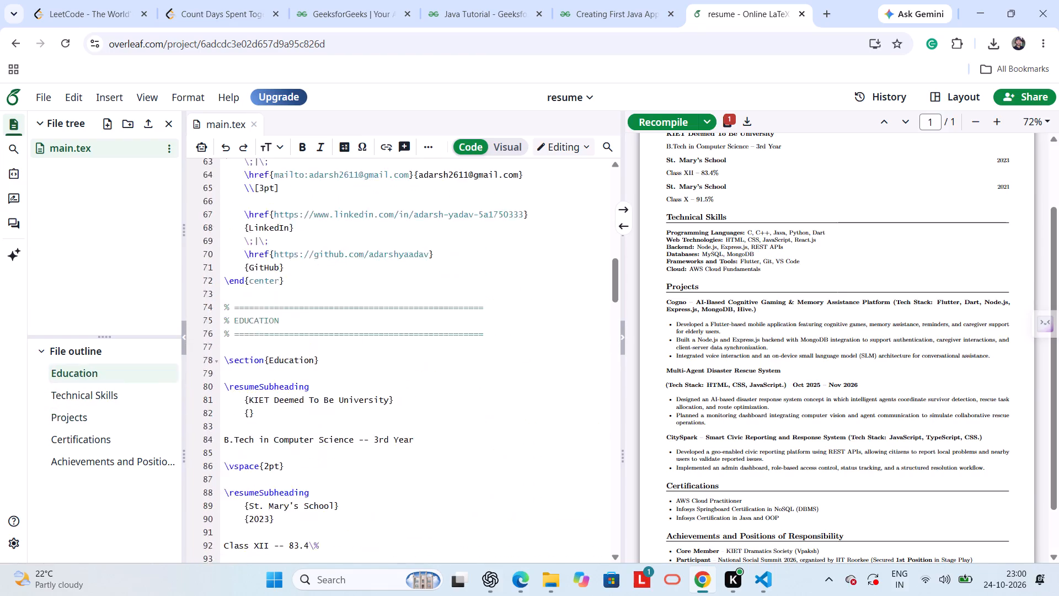
pyautogui.scroll(2, 313, 337)
pyautogui.scroll(-1, 321, 378)
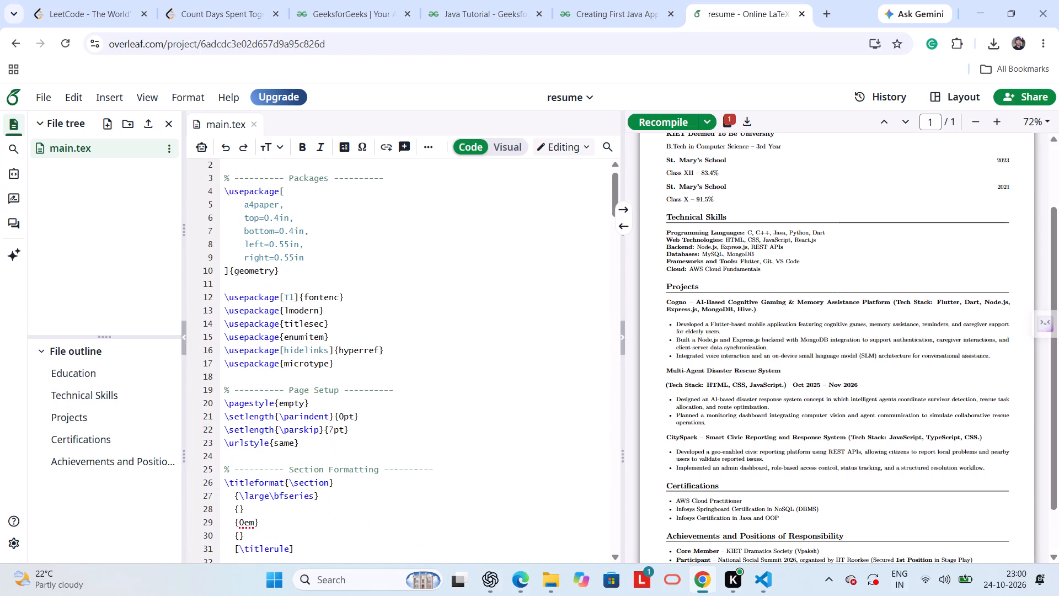
pyautogui.scroll(-2, 321, 378)
pyautogui.scroll(1, 315, 391)
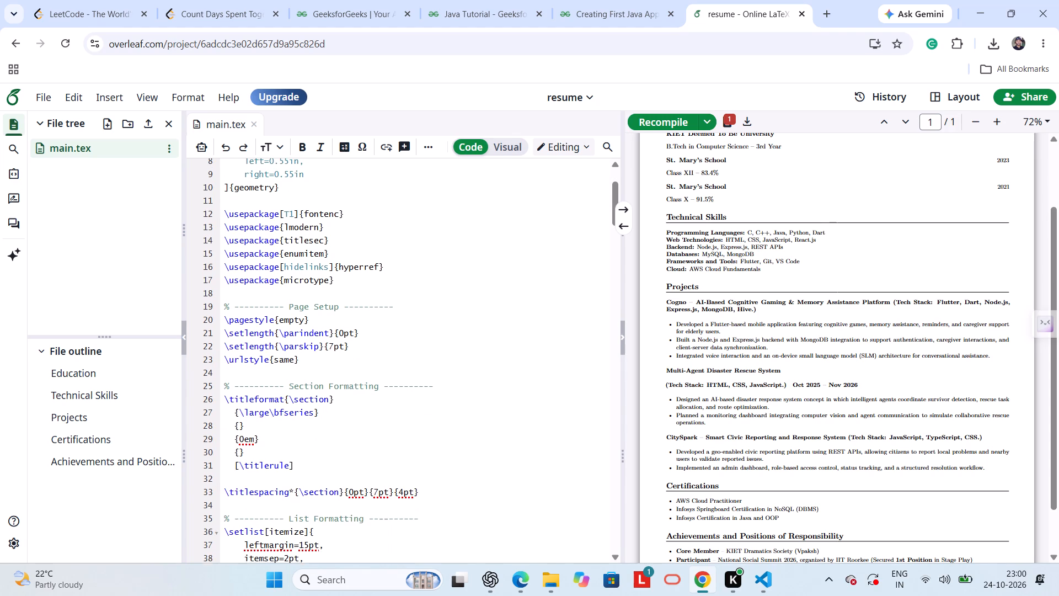
pyautogui.scroll(1, 315, 391)
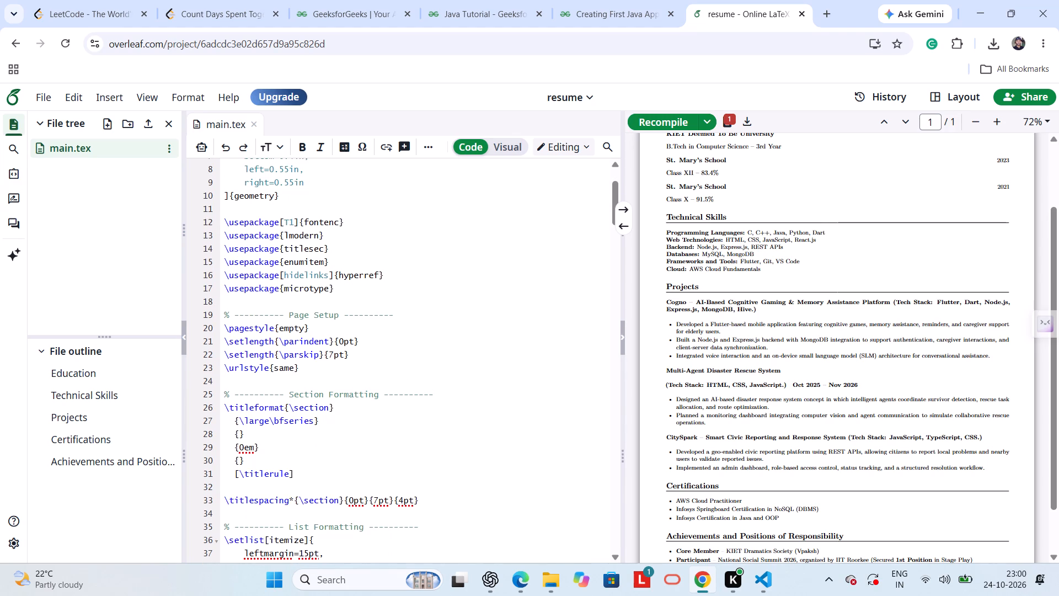
pyautogui.scroll(-1, 389, 434)
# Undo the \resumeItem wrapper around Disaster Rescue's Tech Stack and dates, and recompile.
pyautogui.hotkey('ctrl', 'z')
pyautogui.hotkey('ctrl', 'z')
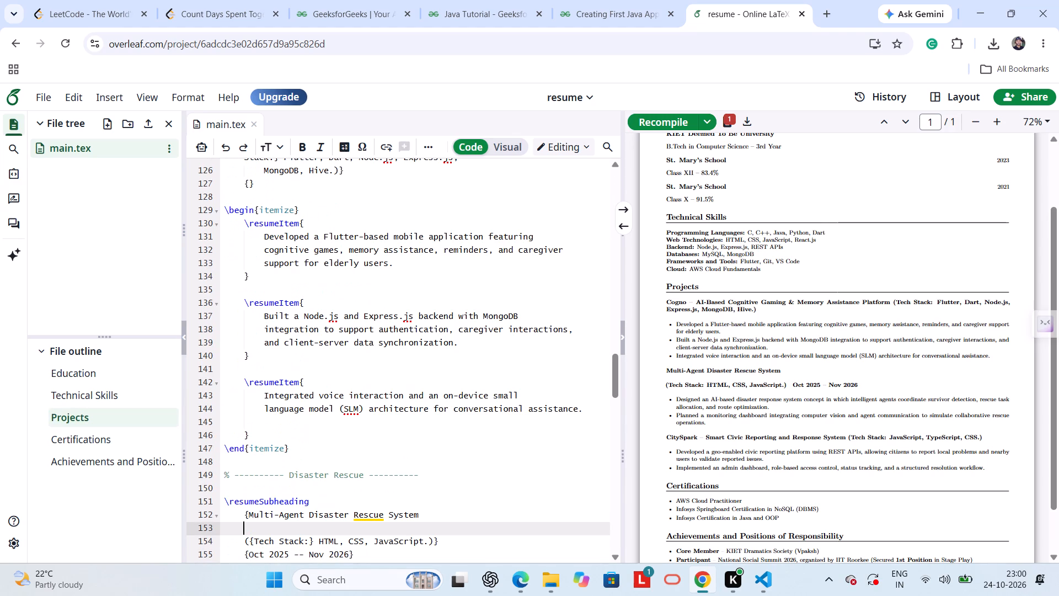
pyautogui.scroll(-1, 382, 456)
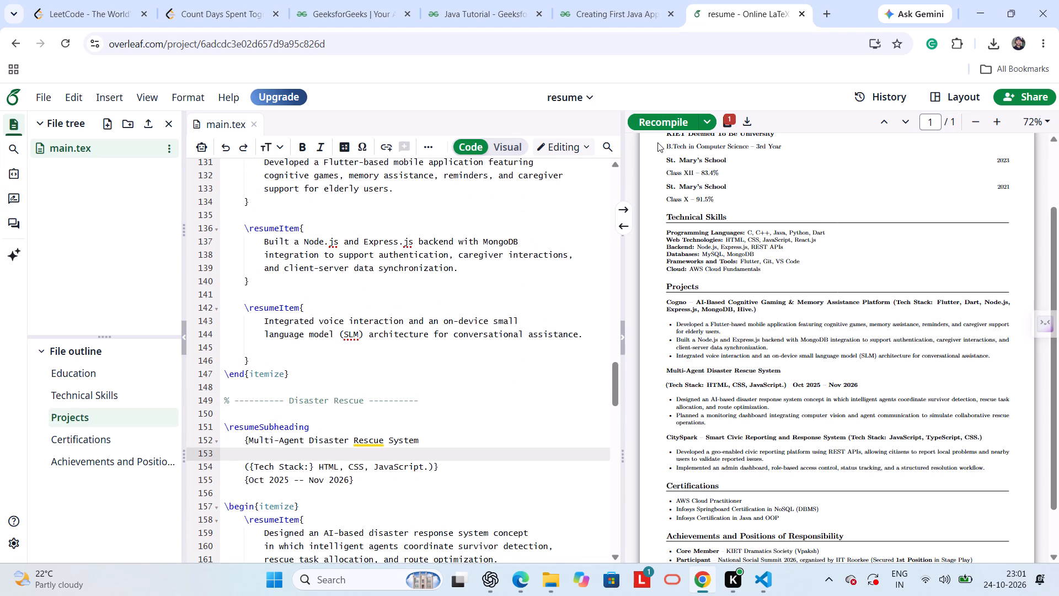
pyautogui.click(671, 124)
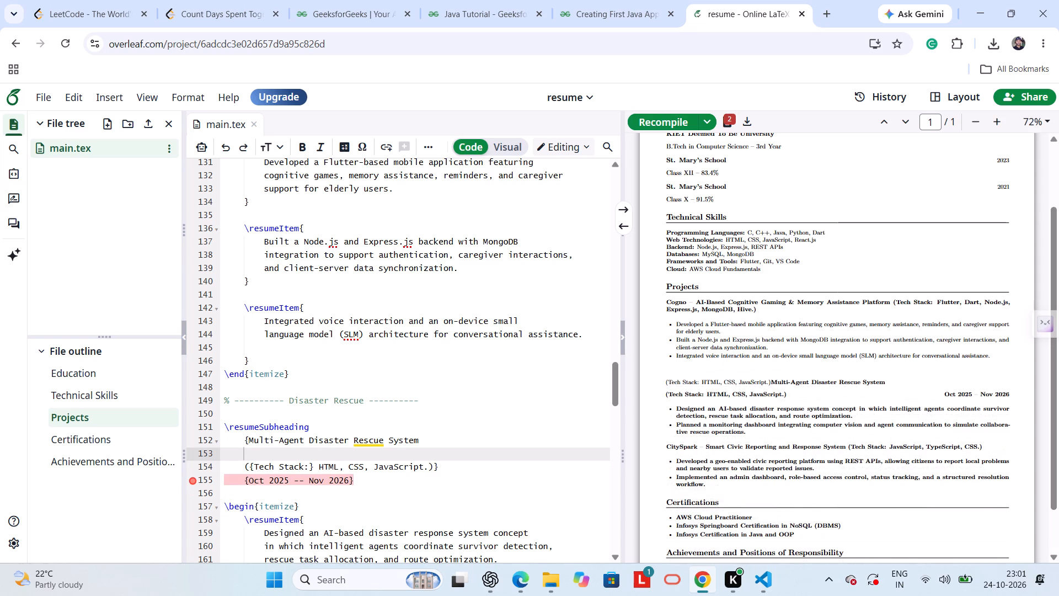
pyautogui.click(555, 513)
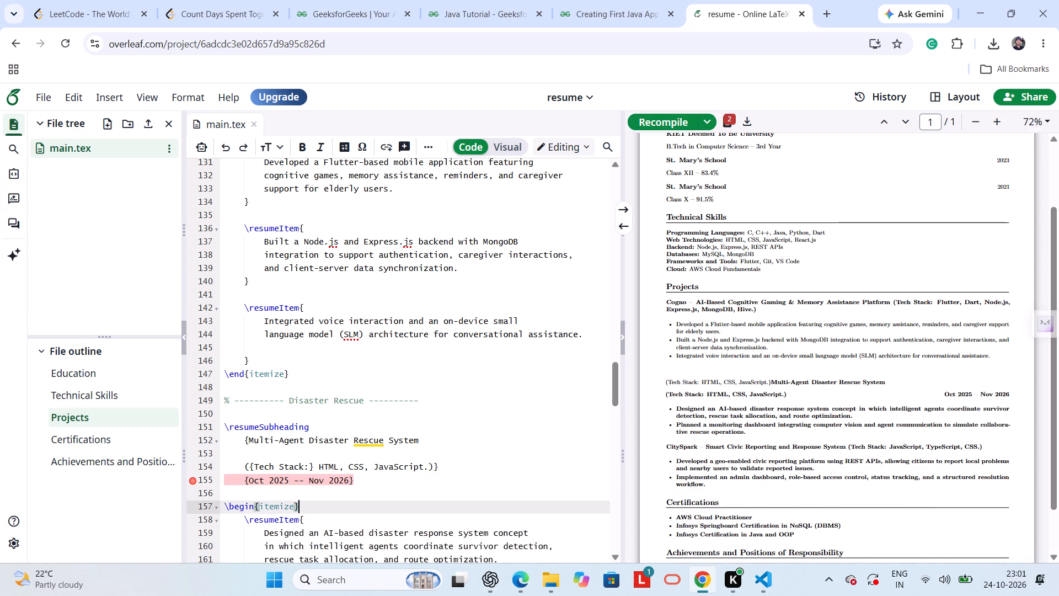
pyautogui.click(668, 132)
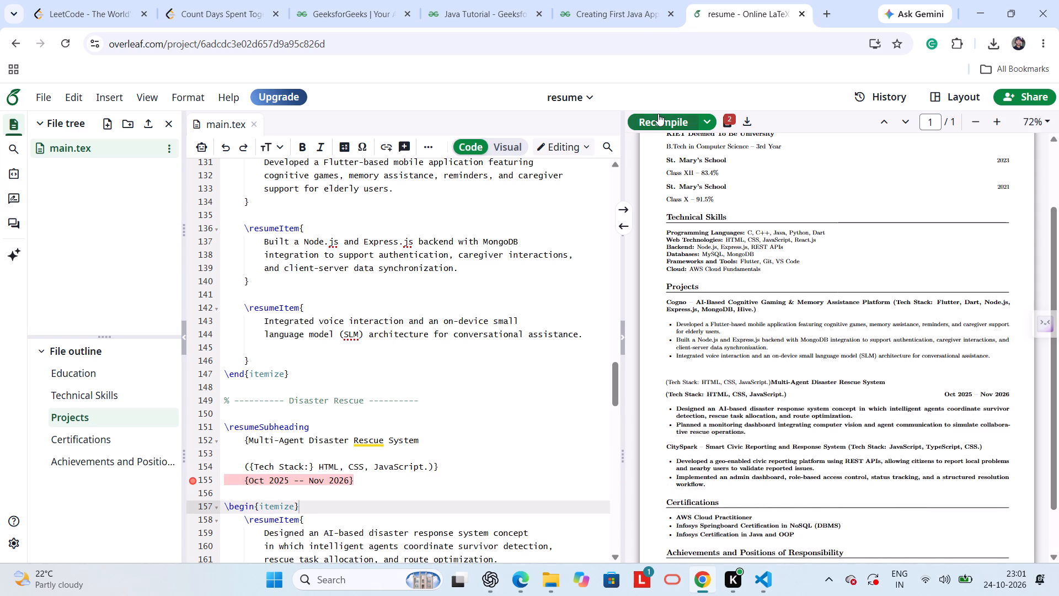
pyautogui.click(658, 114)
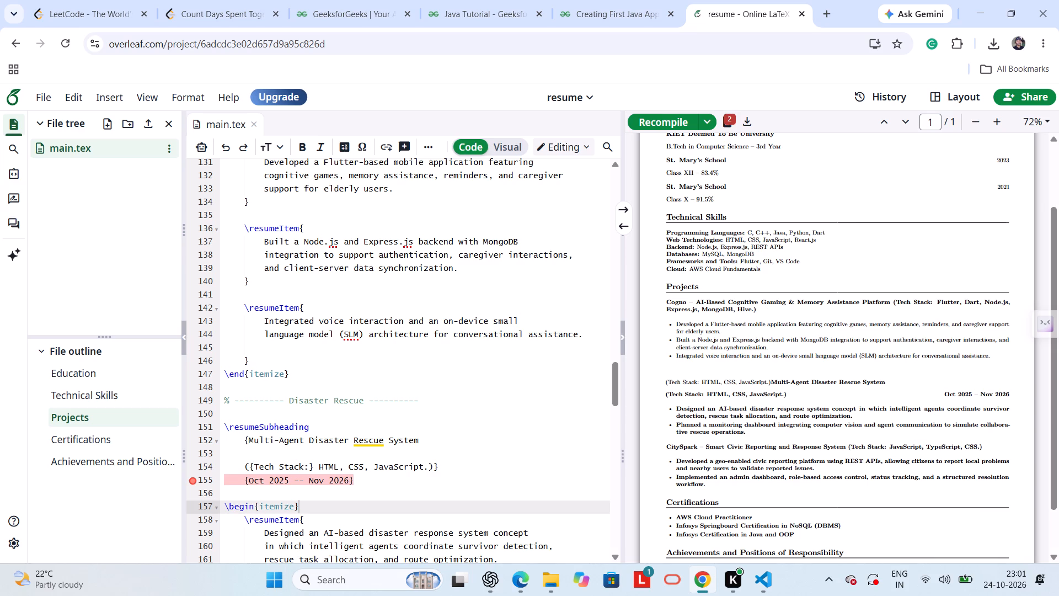
# Undo the line breaks after "Multi-Agent Disaster Rescue System" so its Tech Stack text rejoins the title line, and recompile.
pyautogui.scroll(-1, 425, 482)
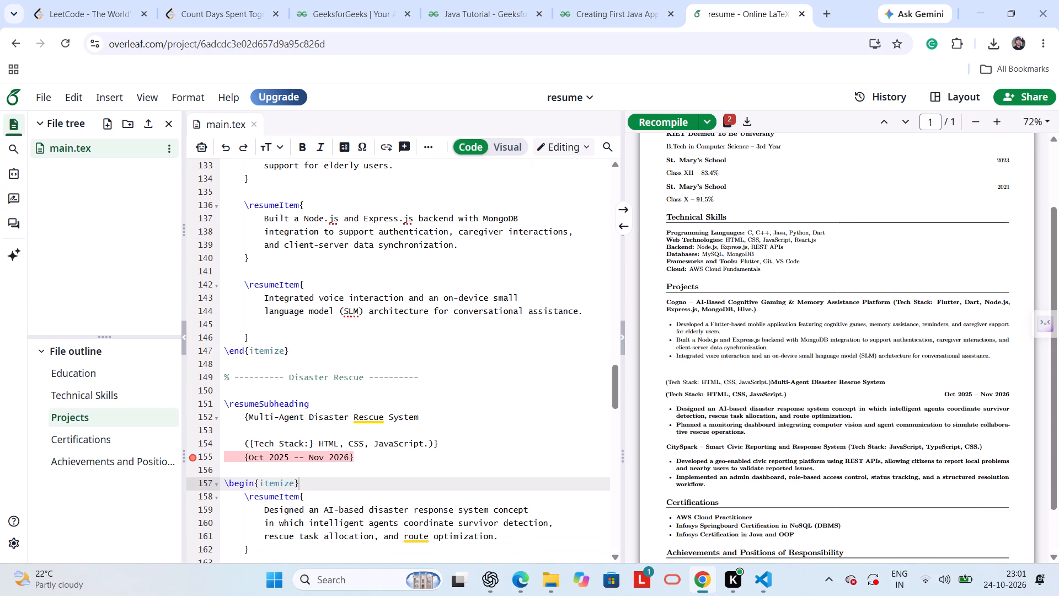
pyautogui.hotkey('ctrl', 'z')
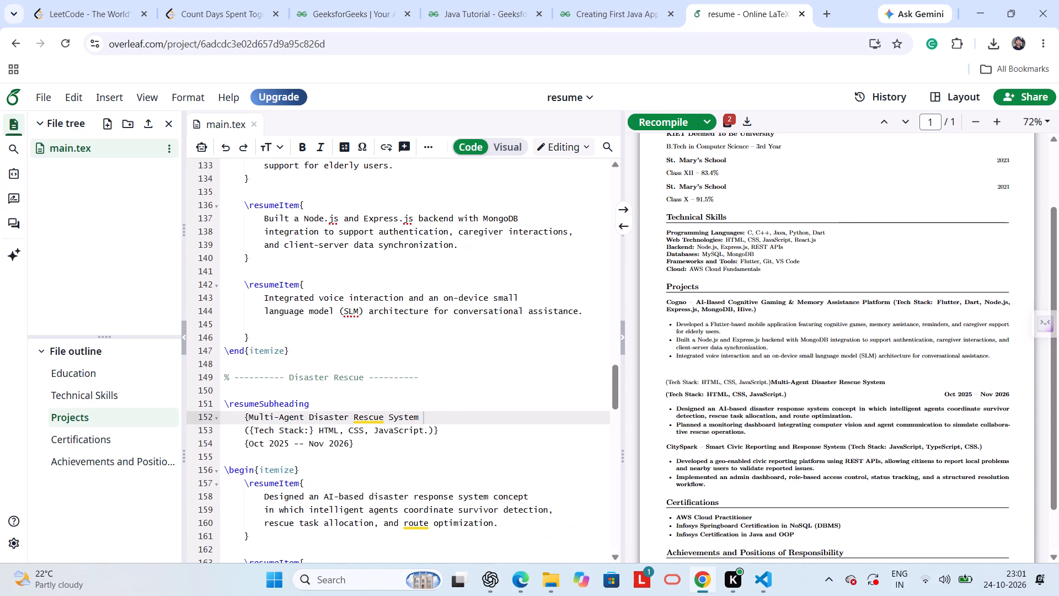
pyautogui.hotkey('ctrl', 'z')
pyautogui.click(660, 124)
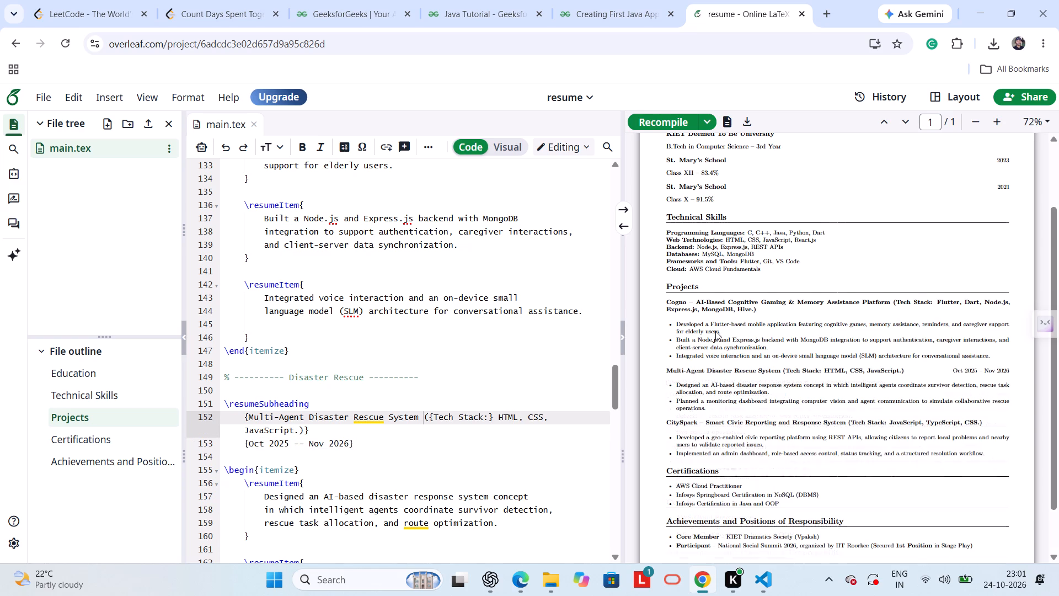
pyautogui.scroll(-1, 783, 454)
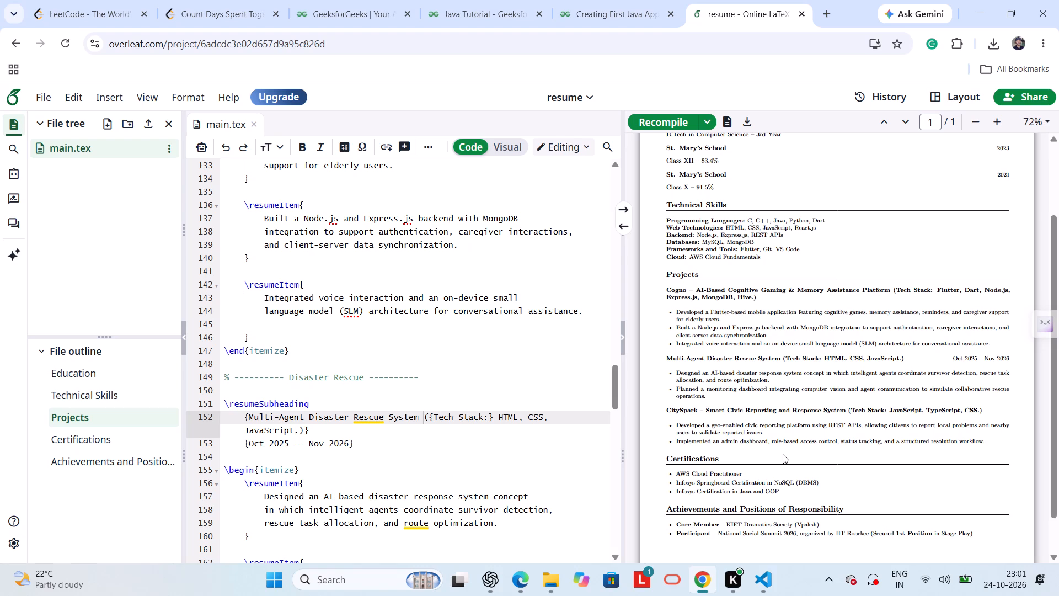
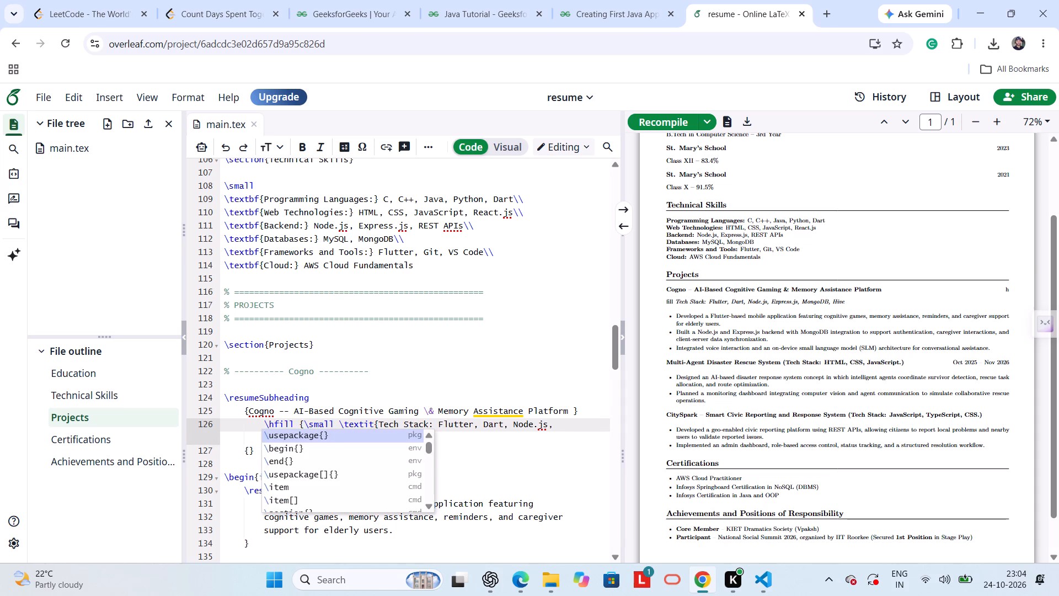
pyautogui.click(660, 115)
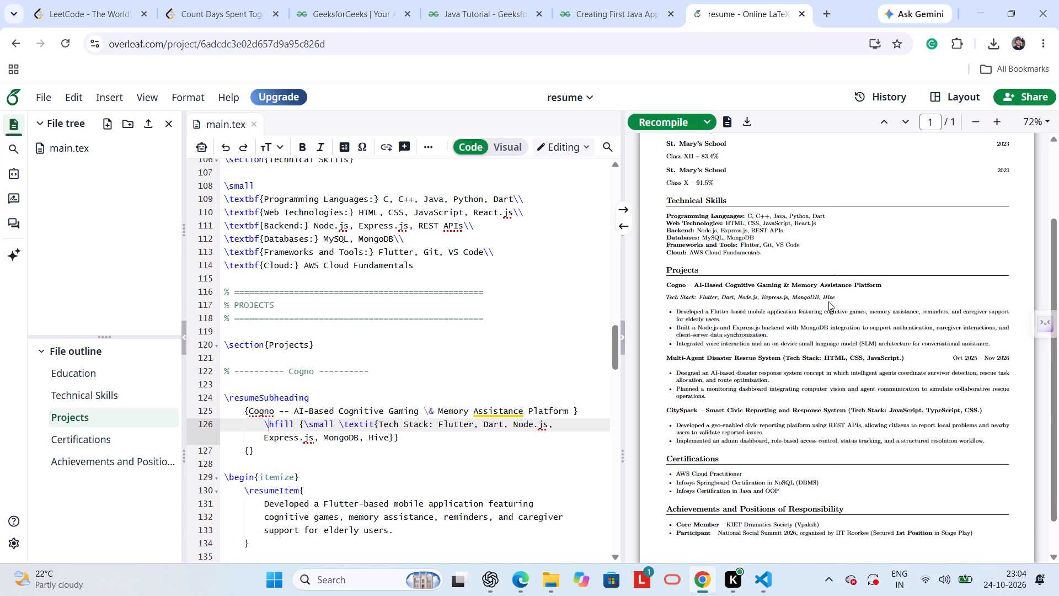
# Copy the Cogno \hfill tech-stack line and paste it on a new line below the Multi-Agent Disaster Rescue System title.
pyautogui.click(387, 472)
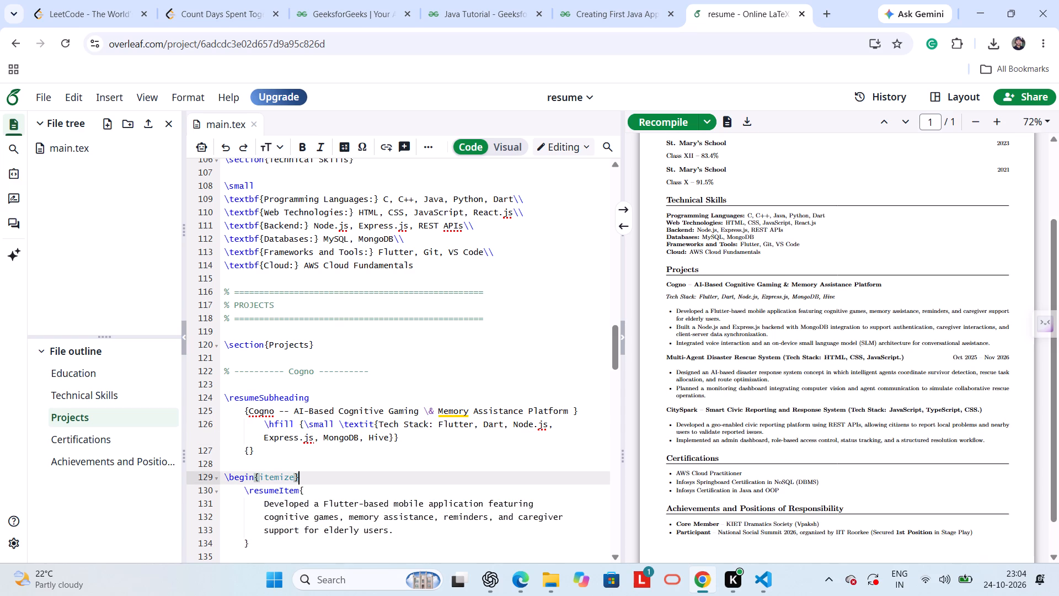
pyautogui.click(375, 426)
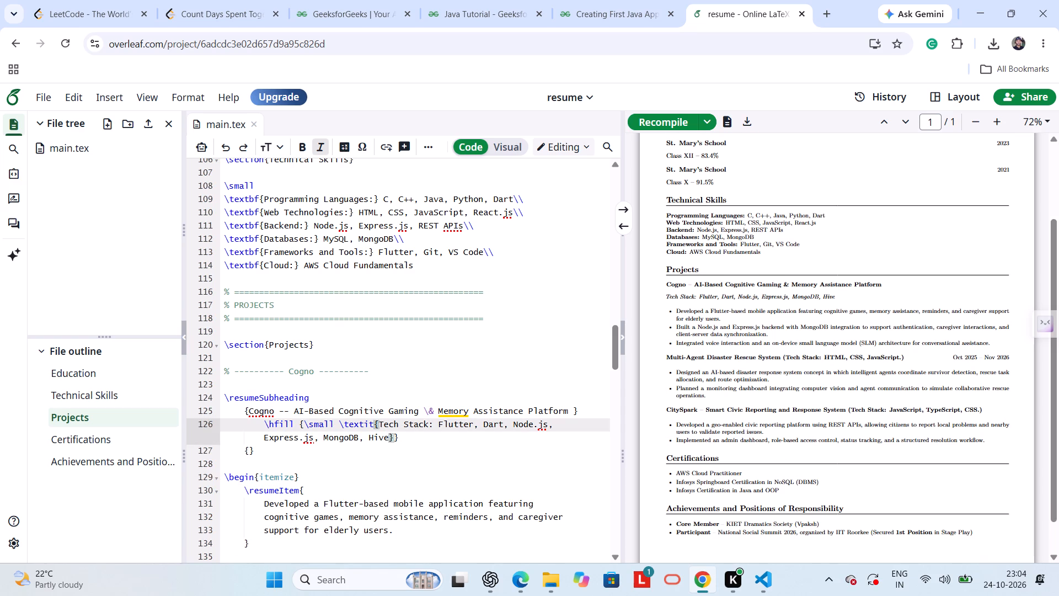
pyautogui.moveTo(406, 443); pyautogui.dragTo(264, 423)
pyautogui.hotkey('ctrl', 'c')
pyautogui.scroll(-1, 264, 423)
pyautogui.scroll(-1, 382, 483)
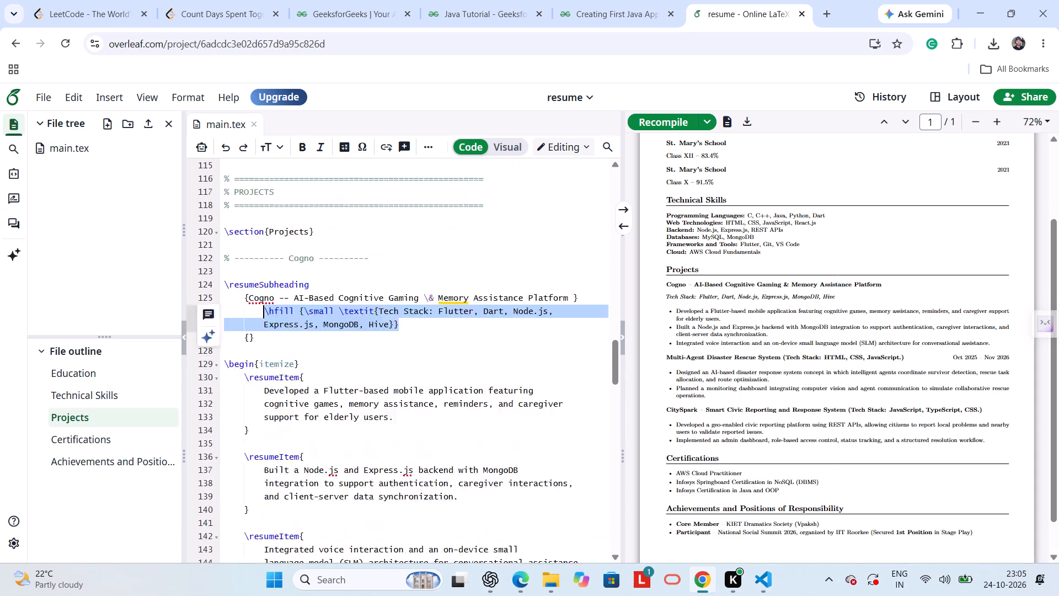
pyautogui.scroll(-3, 382, 483)
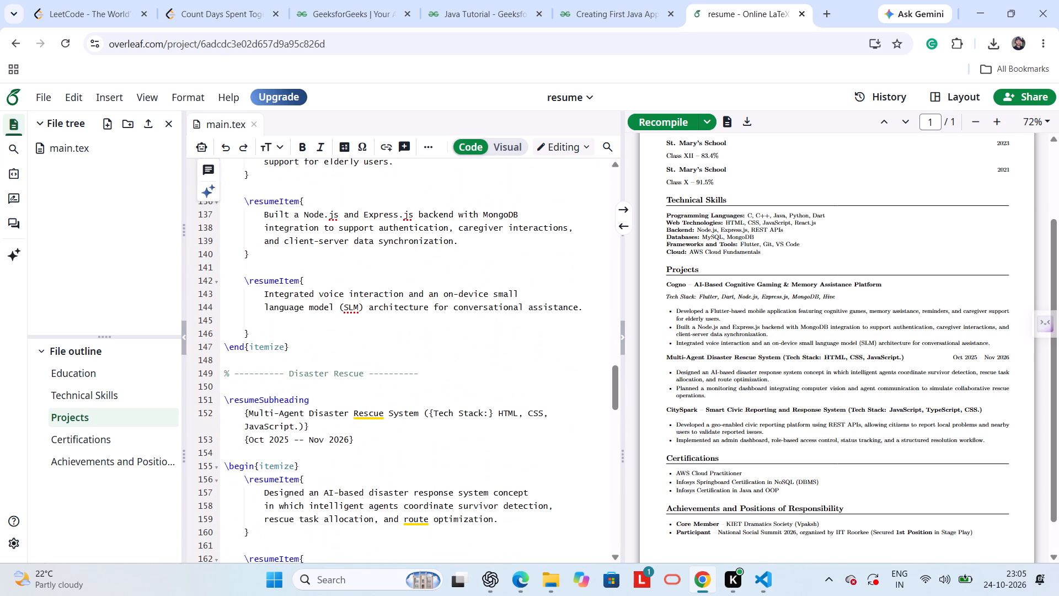
pyautogui.scroll(-1, 357, 478)
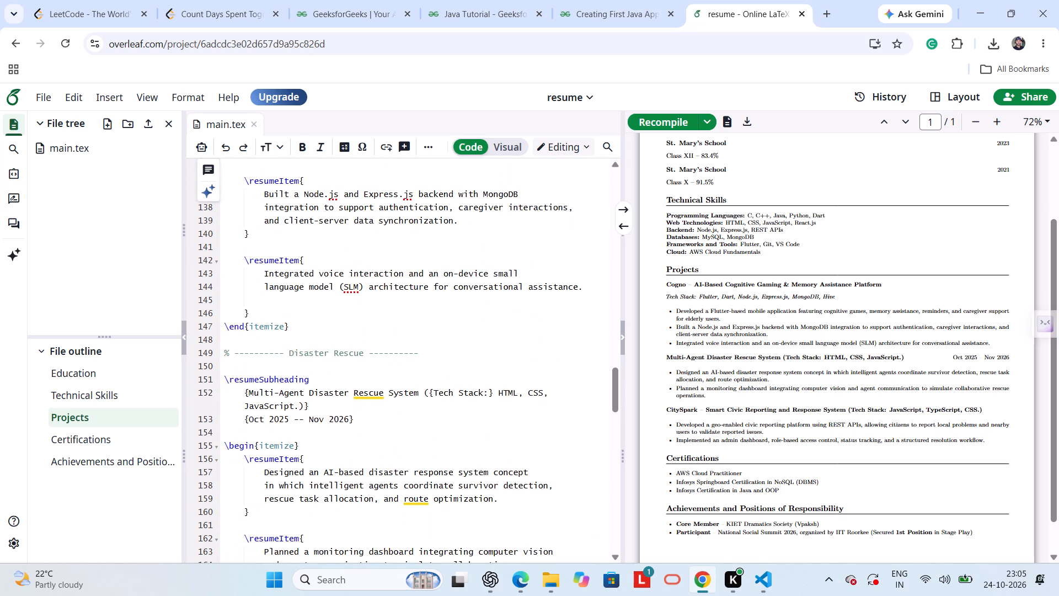
pyautogui.scroll(-1, 322, 408)
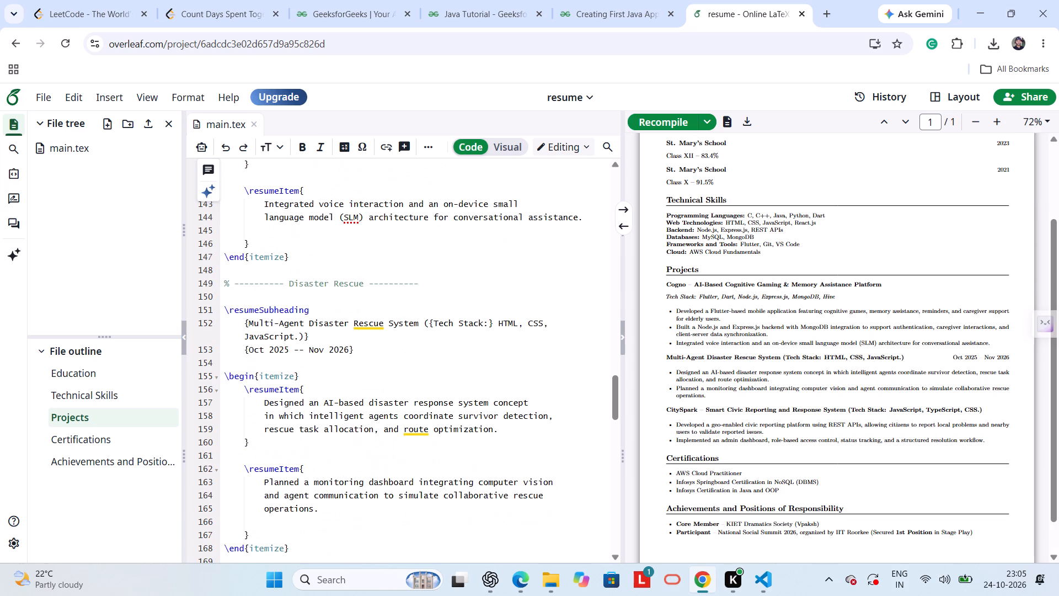
pyautogui.scroll(-1, 322, 408)
pyautogui.click(334, 327)
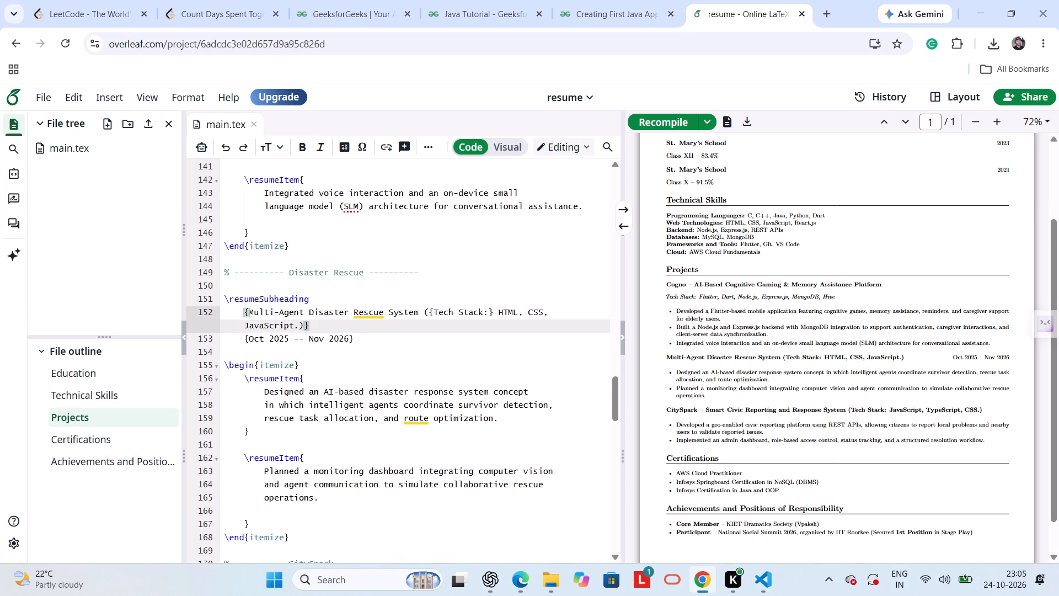
pyautogui.press('Return')
pyautogui.hotkey('ctrl', 'v')
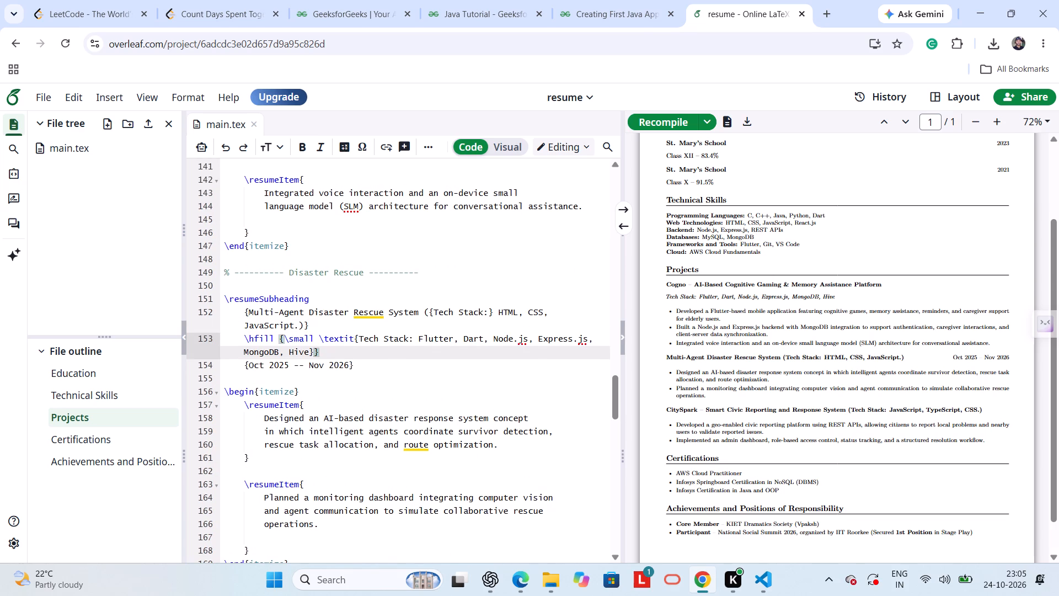
# Cut the HTML, CSS, JavaScript tech-stack text from the Multi-Agent Disaster Rescue System title and delete the brackets left after it.
pyautogui.moveTo(426, 308); pyautogui.dragTo(433, 313)
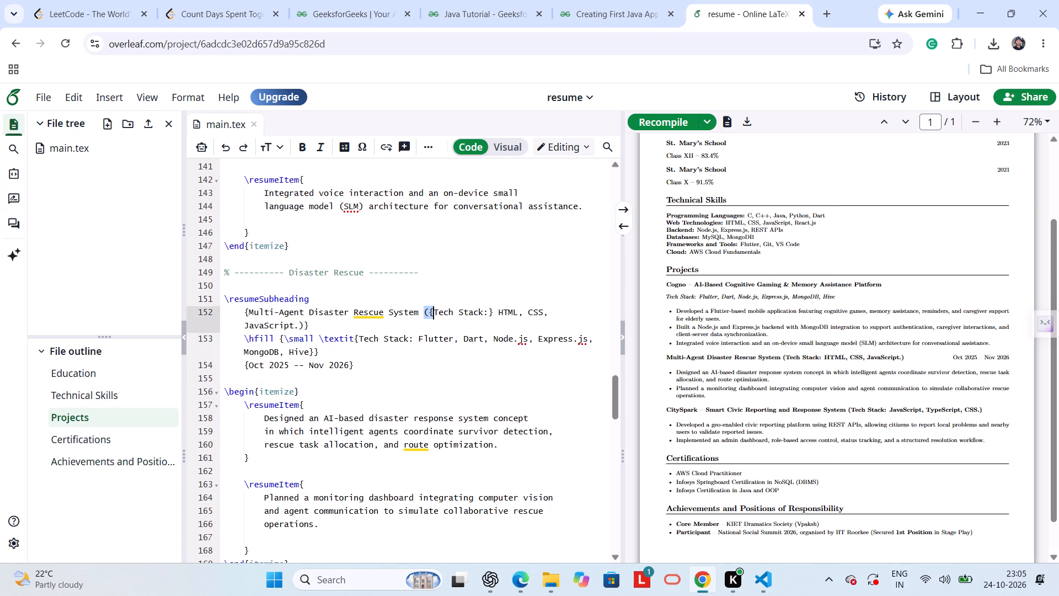
pyautogui.click(437, 315)
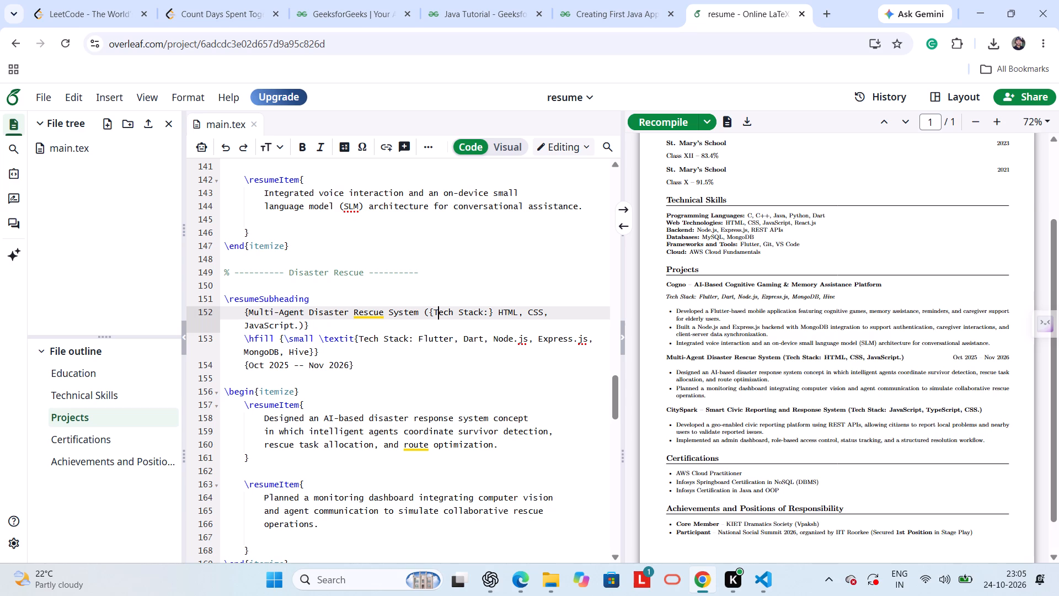
pyautogui.moveTo(431, 315); pyautogui.dragTo(302, 325)
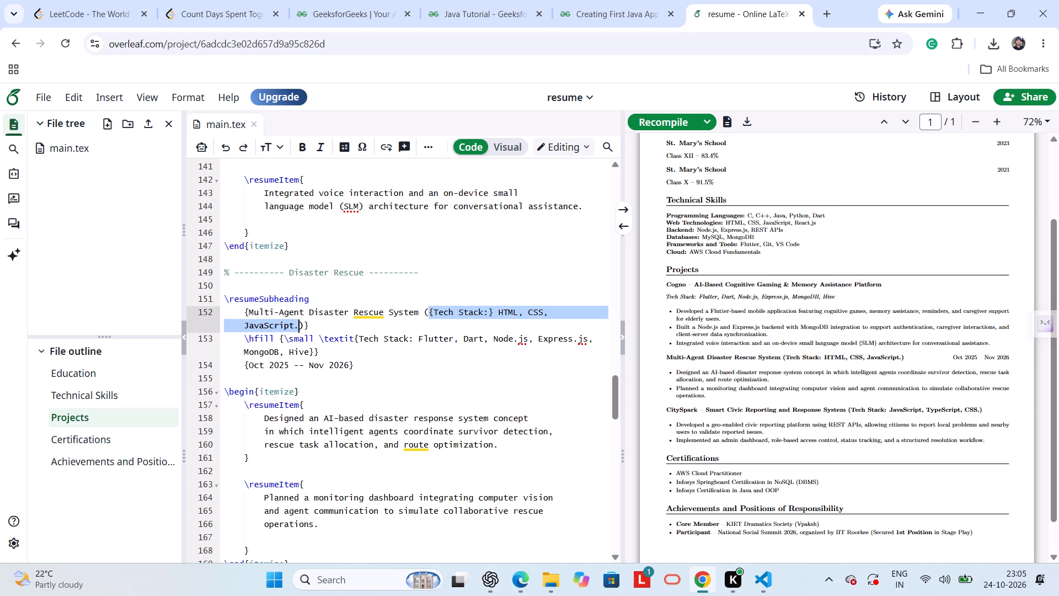
pyautogui.moveTo(302, 325); pyautogui.dragTo(307, 333)
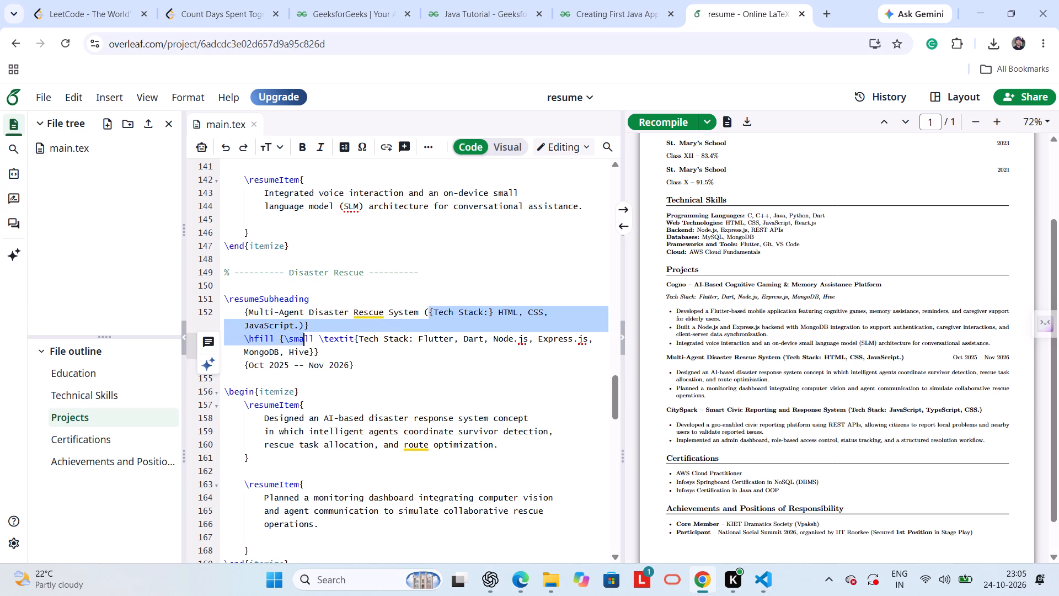
pyautogui.hotkey('ctrl', 'c')
pyautogui.click(307, 333)
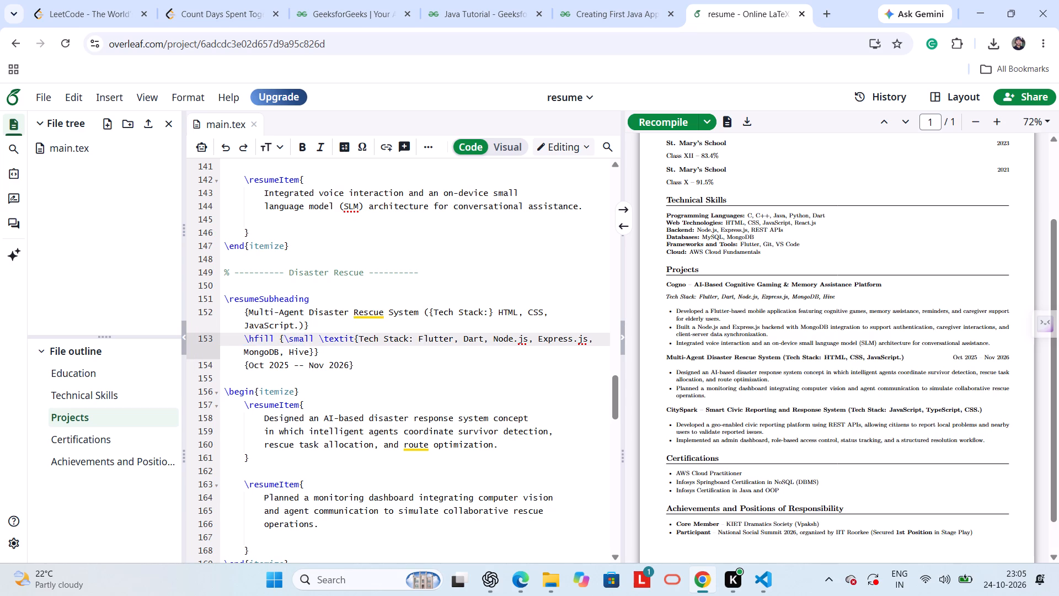
pyautogui.moveTo(428, 313); pyautogui.dragTo(432, 316)
pyautogui.moveTo(432, 316); pyautogui.dragTo(313, 325)
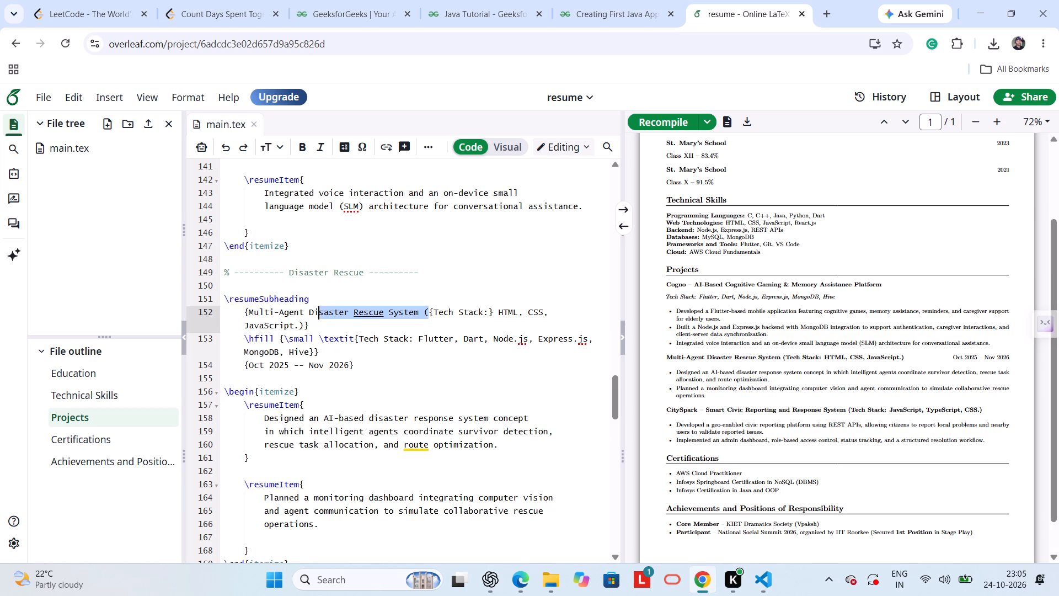
pyautogui.moveTo(313, 325); pyautogui.dragTo(307, 325)
pyautogui.hotkey('ctrl', 'c')
pyautogui.press('BackSpace')
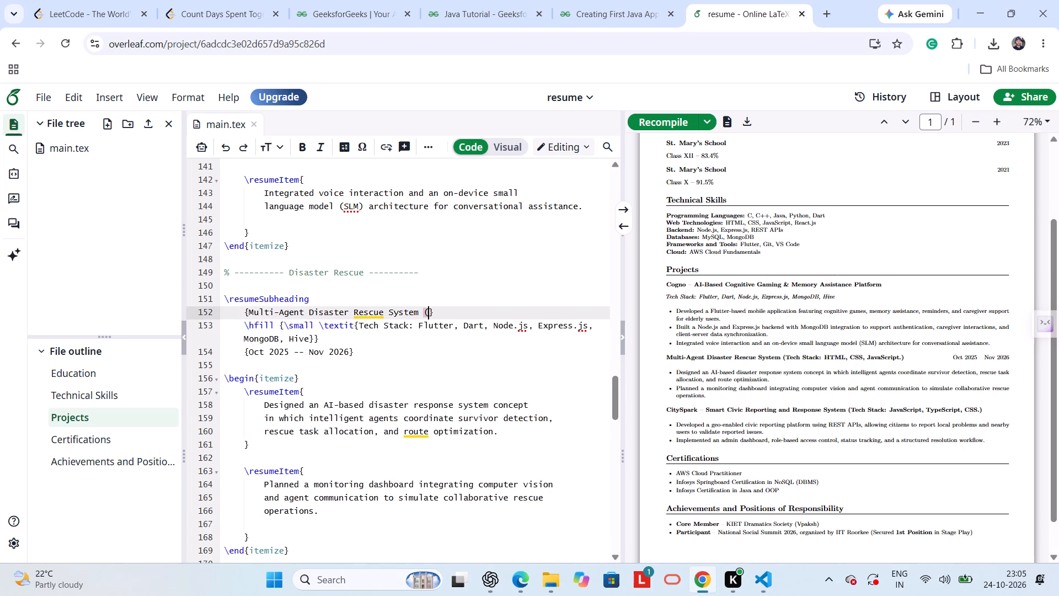
pyautogui.press('Right')
pyautogui.press('BackSpace')
pyautogui.press('BackSpace')
pyautogui.press('BackSpace')
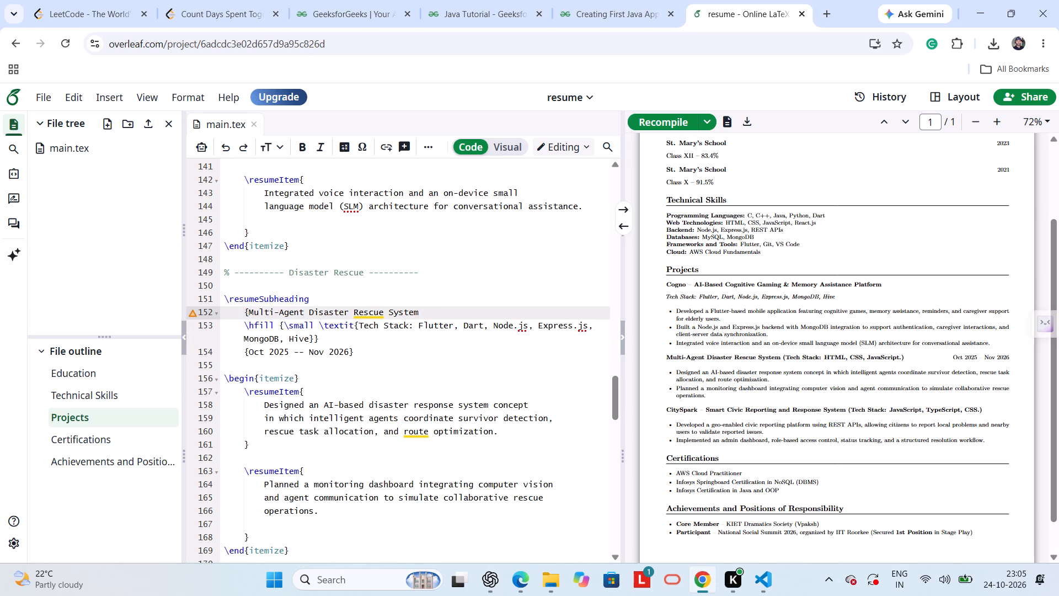
# Replace the Flutter stack in the Disaster Rescue \hfill line with the cut "{Tech Stack:} HTML, CSS, JavaScript." text, remove its extra parenthesis, and recompile.
pyautogui.moveTo(355, 327); pyautogui.dragTo(333, 339)
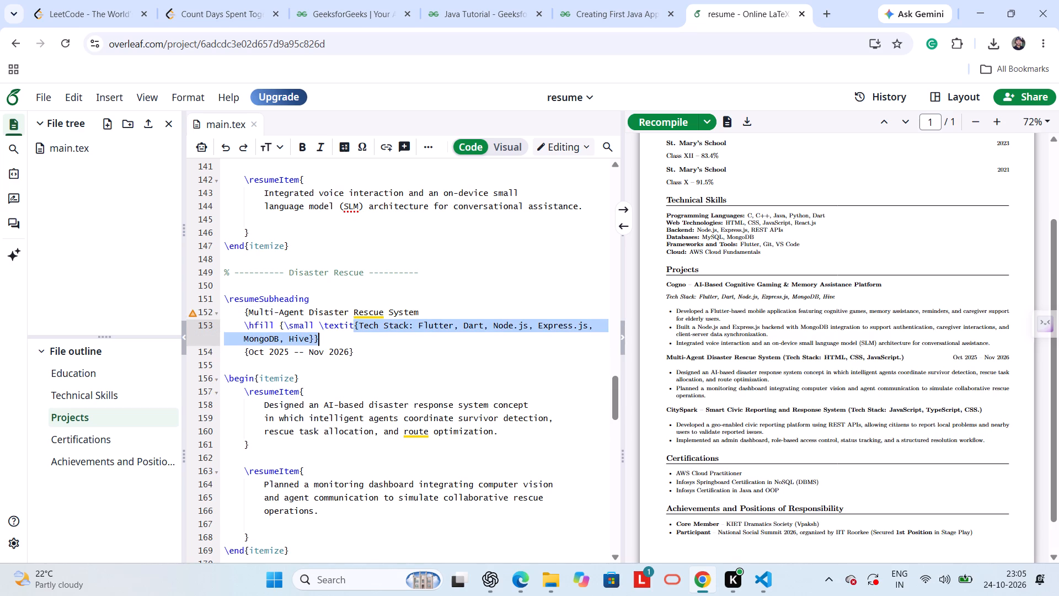
pyautogui.moveTo(333, 339); pyautogui.dragTo(313, 339)
pyautogui.press('BackSpace')
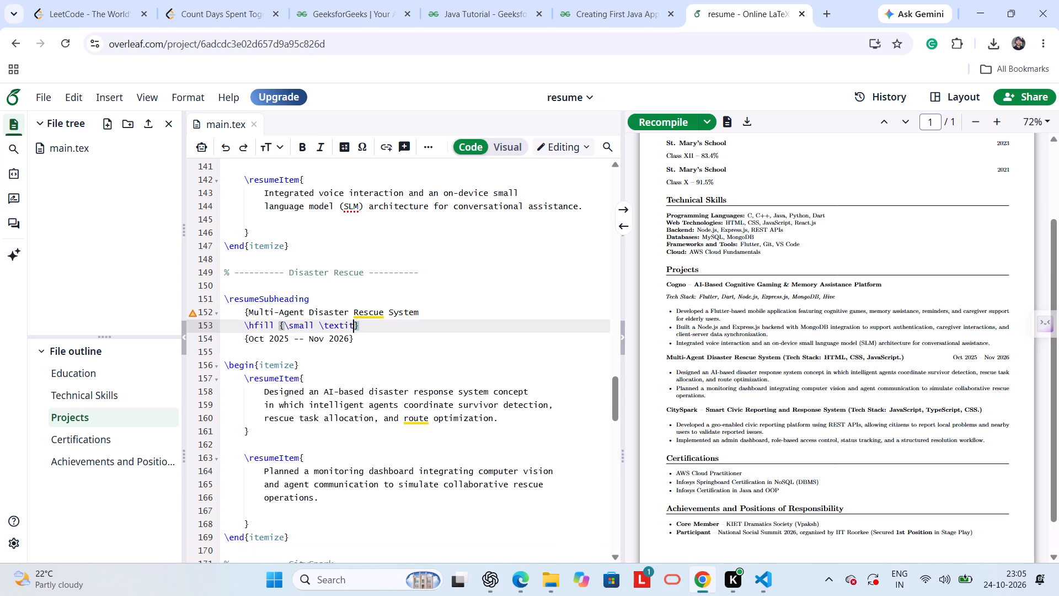
pyautogui.hotkey('ctrl', 'v')
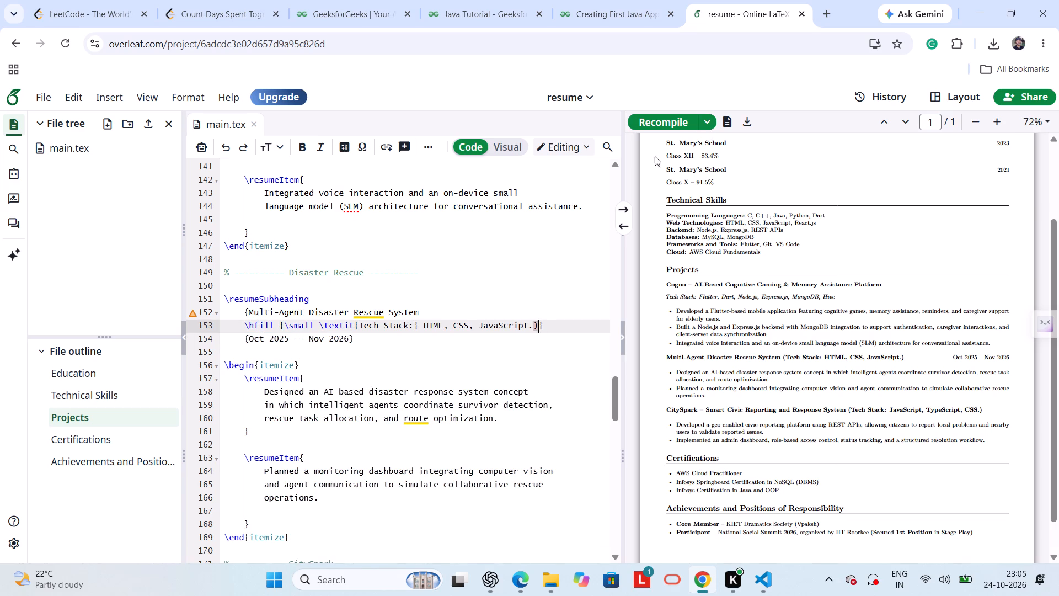
pyautogui.press('BackSpace')
pyautogui.click(662, 124)
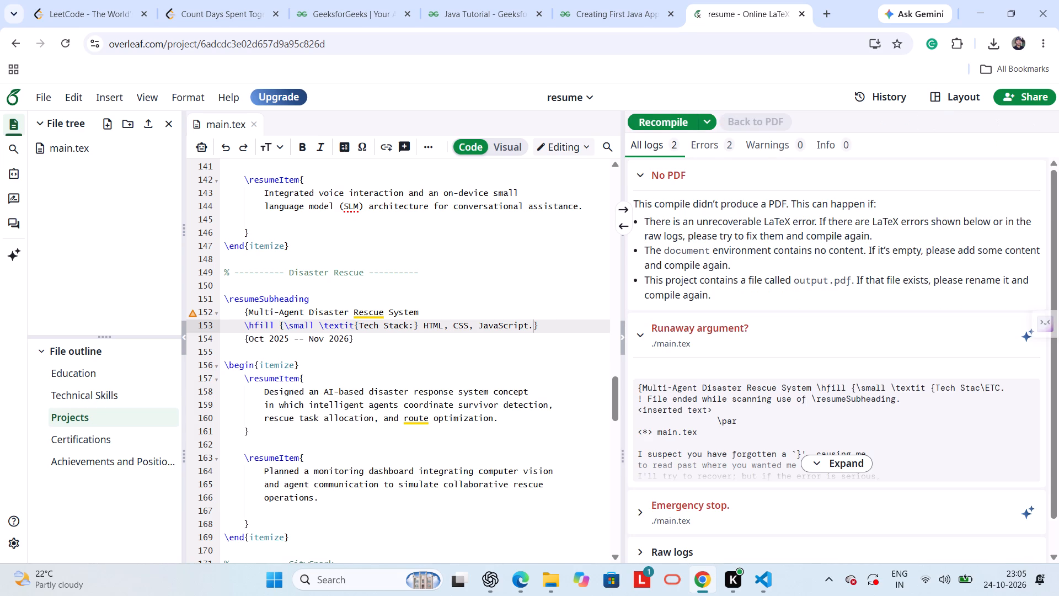
pyautogui.click(493, 588)
pyautogui.click(454, 434)
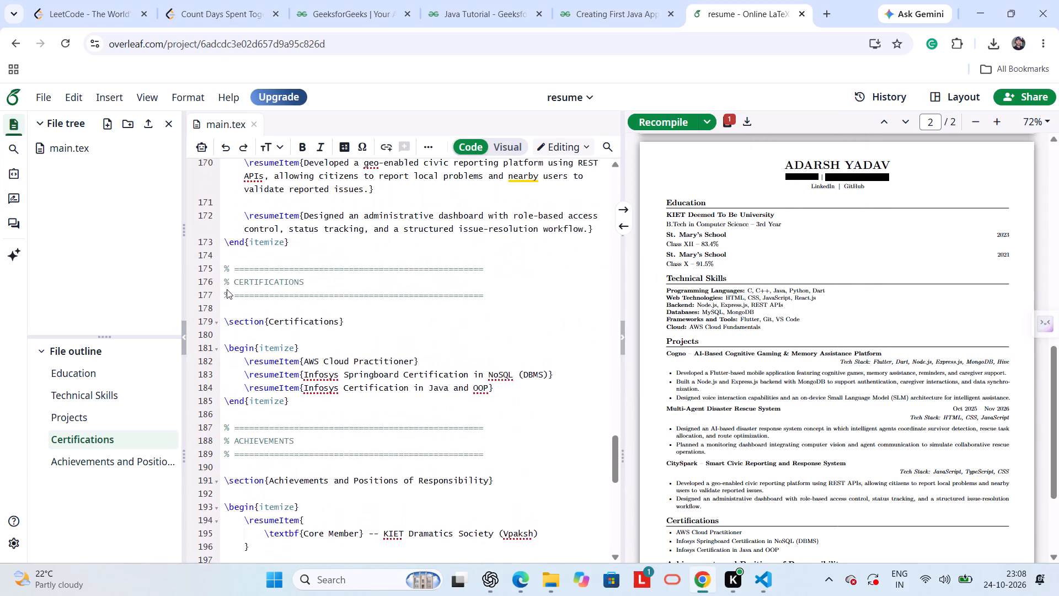
pyautogui.scroll(3, 227, 289)
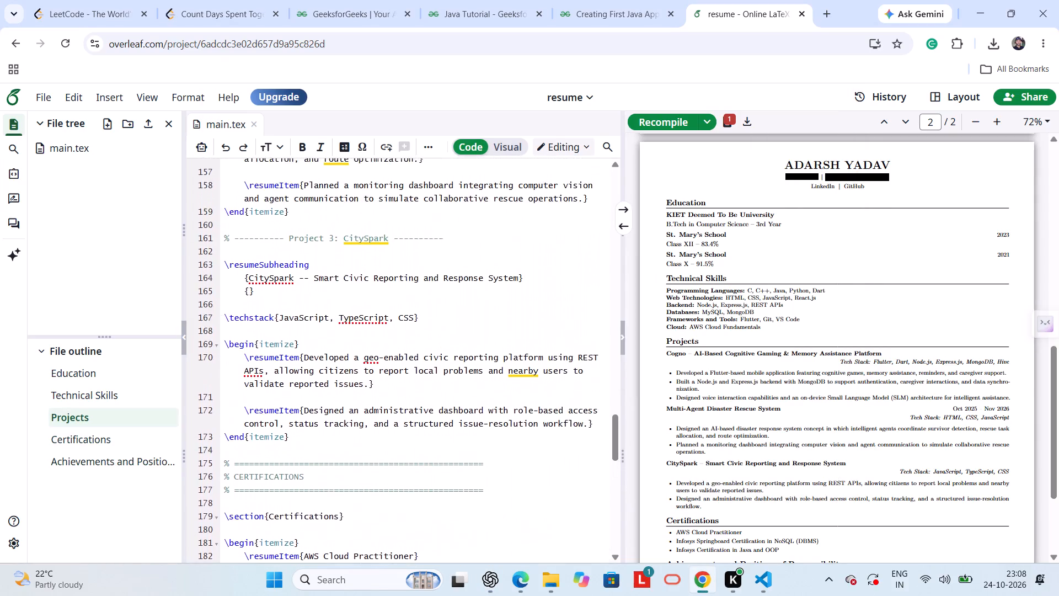
pyautogui.scroll(1, 227, 289)
pyautogui.moveTo(292, 512); pyautogui.dragTo(215, 299)
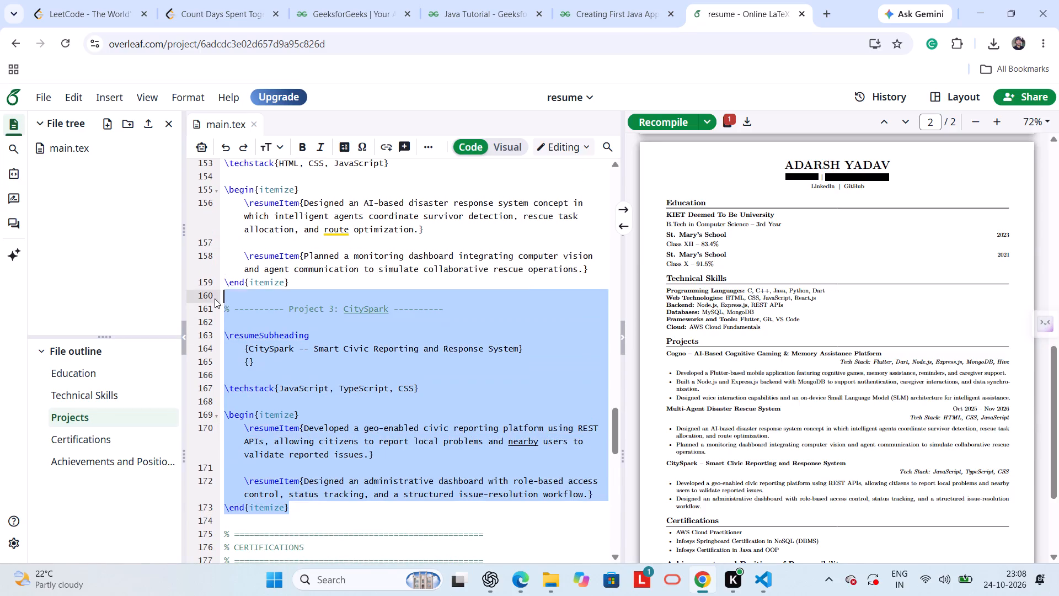
pyautogui.moveTo(215, 299); pyautogui.dragTo(212, 244)
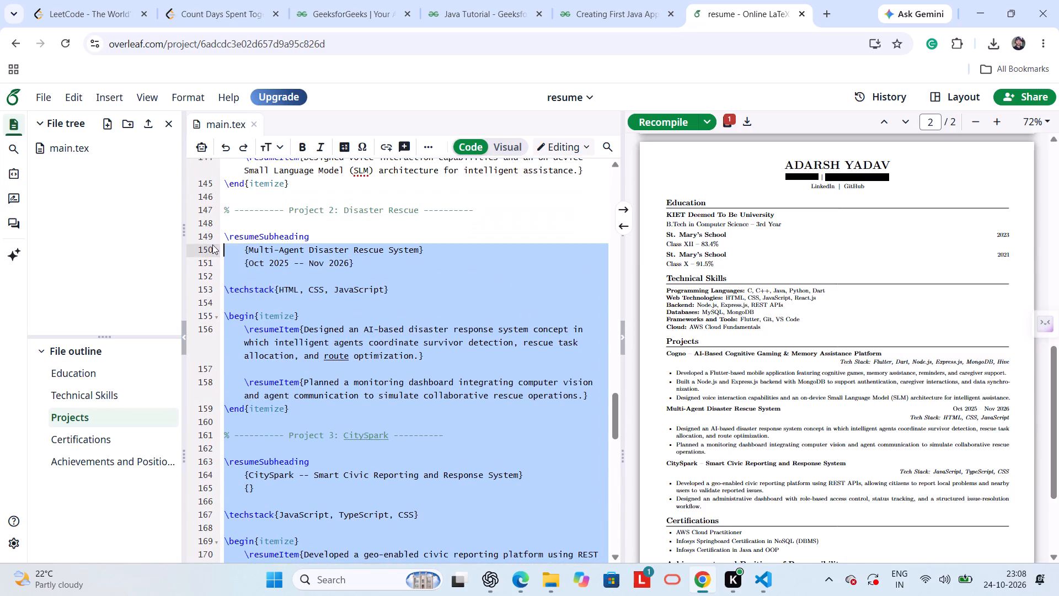
pyautogui.moveTo(212, 244); pyautogui.dragTo(210, 156)
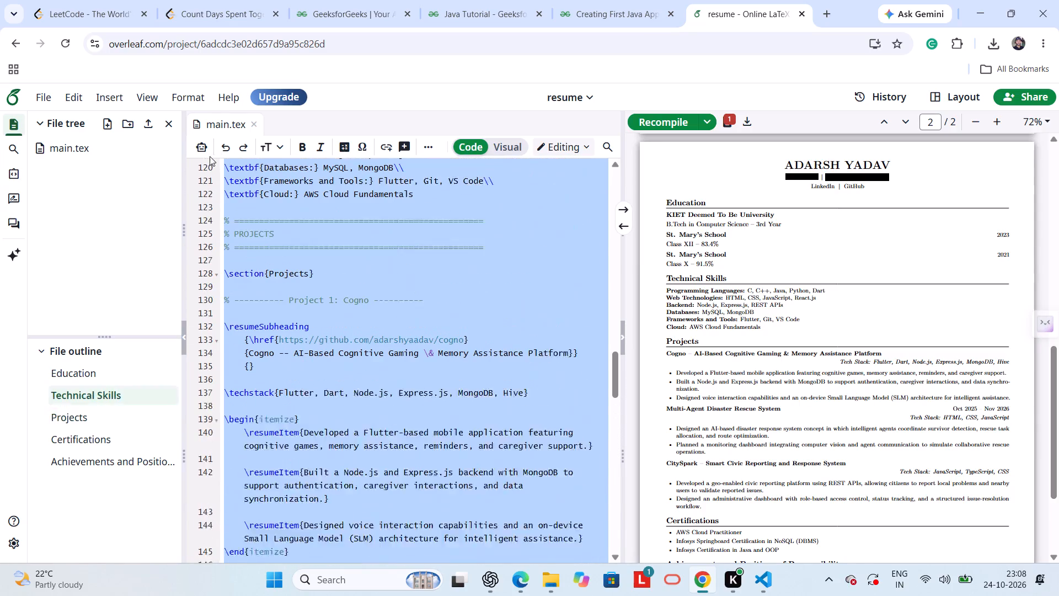
pyautogui.moveTo(210, 156); pyautogui.dragTo(228, 326)
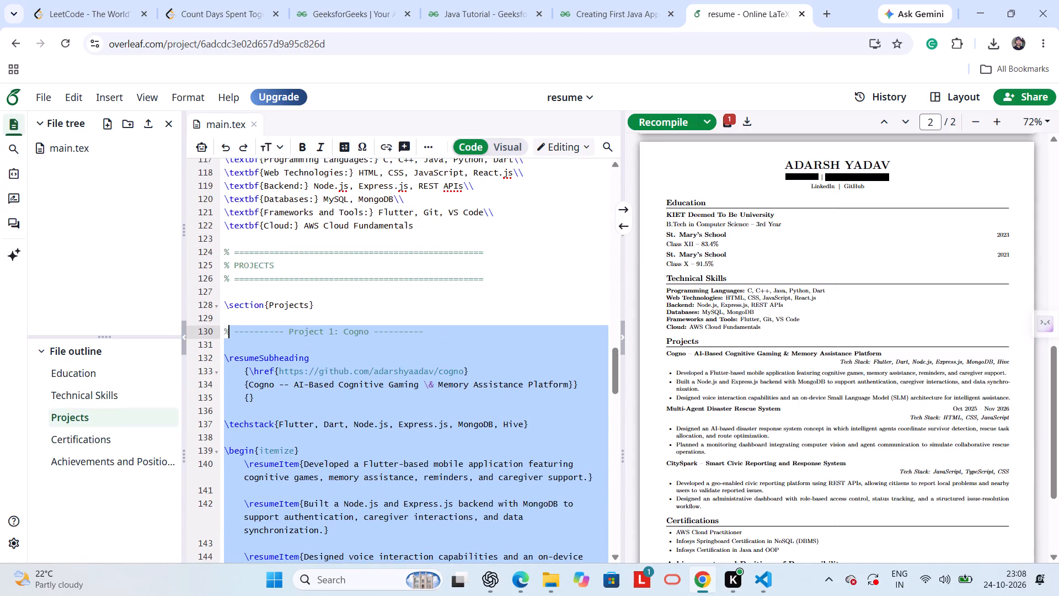
pyautogui.press('BackSpace')
pyautogui.press('BackSpace')
pyautogui.hotkey('ctrl', 'v')
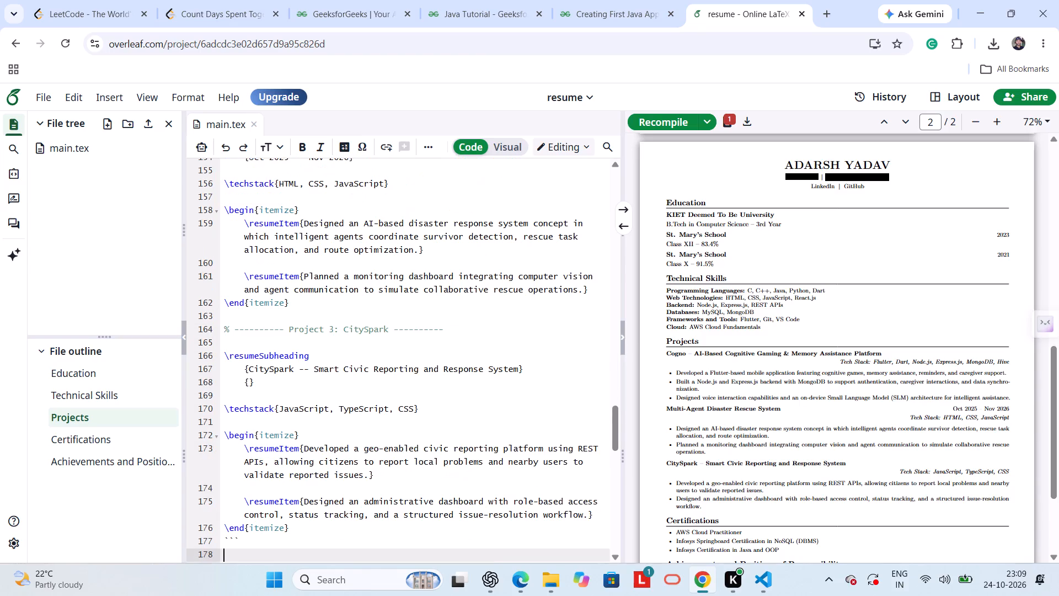
# Delete the stray closing backticks after the CitySpark project's \end{itemize}.
pyautogui.scroll(-1, 228, 326)
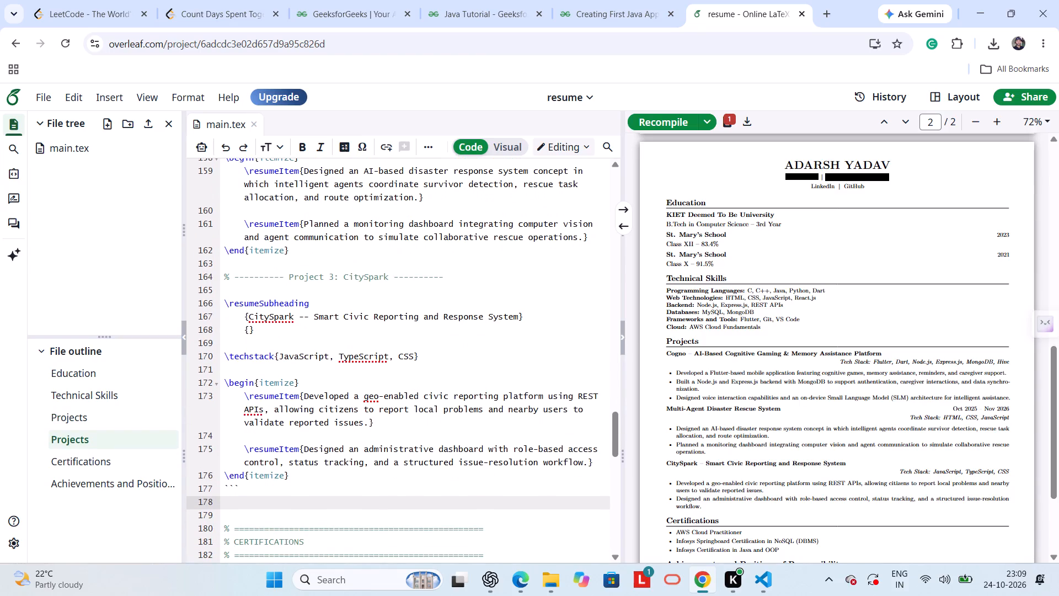
pyautogui.click(244, 486)
pyautogui.press('BackSpace')
pyautogui.press('BackSpace')
pyautogui.press('BackSpace')
# Remove the duplicate \section{Projects} line and the stray ```latex line above the Cogno project.
pyautogui.scroll(3, 244, 486)
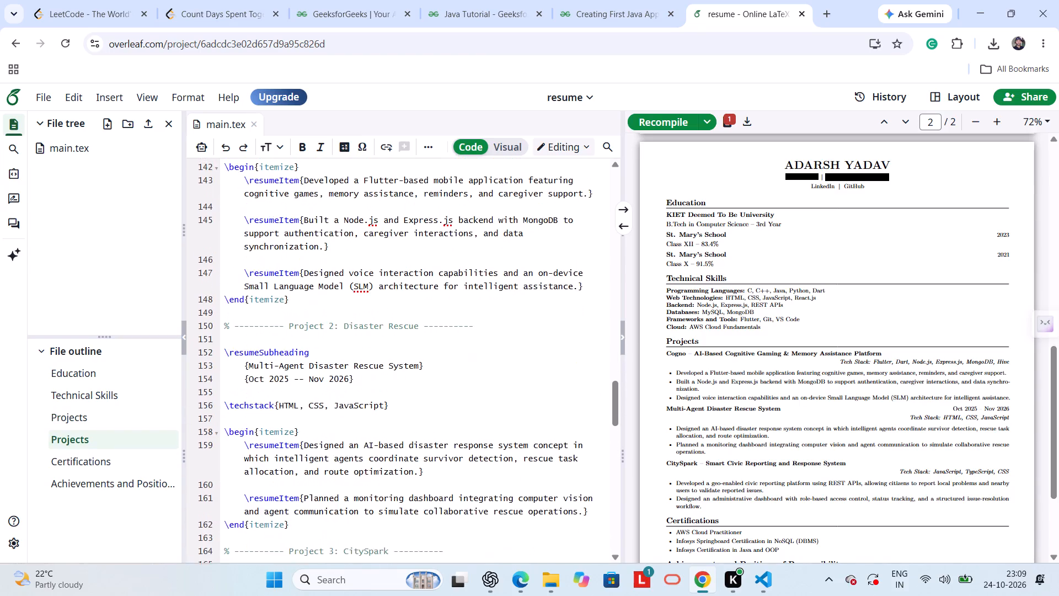
pyautogui.scroll(2, 244, 486)
pyautogui.scroll(1, 274, 391)
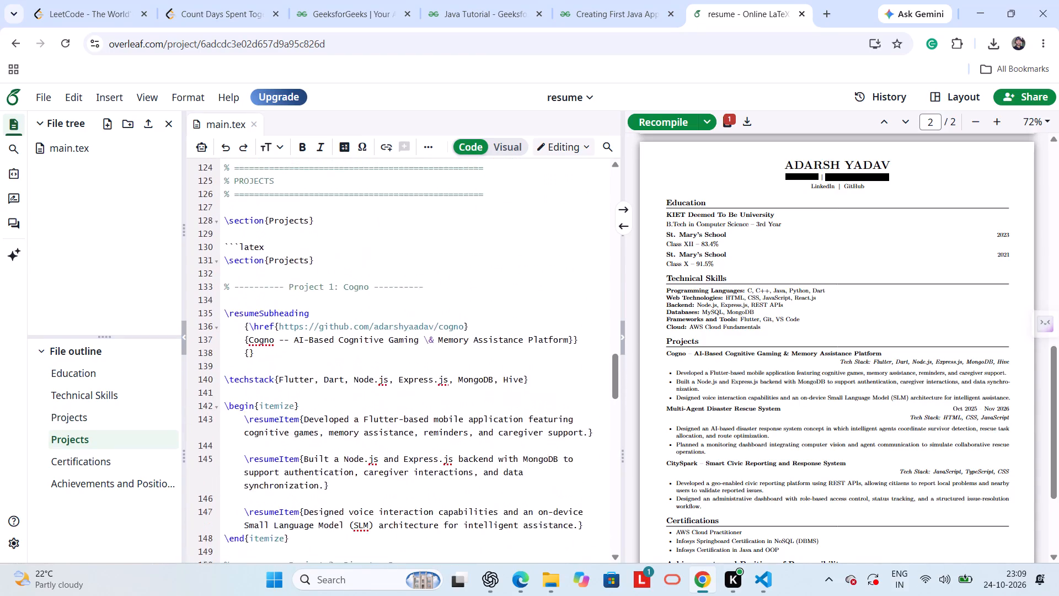
pyautogui.scroll(1, 274, 391)
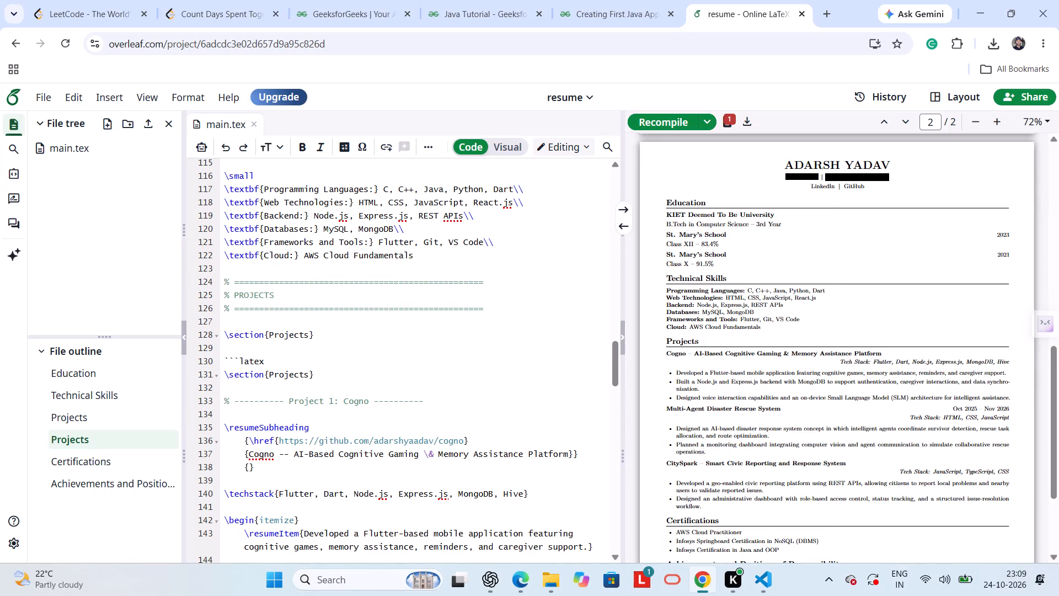
pyautogui.moveTo(328, 377); pyautogui.dragTo(213, 371)
pyautogui.press('BackSpace')
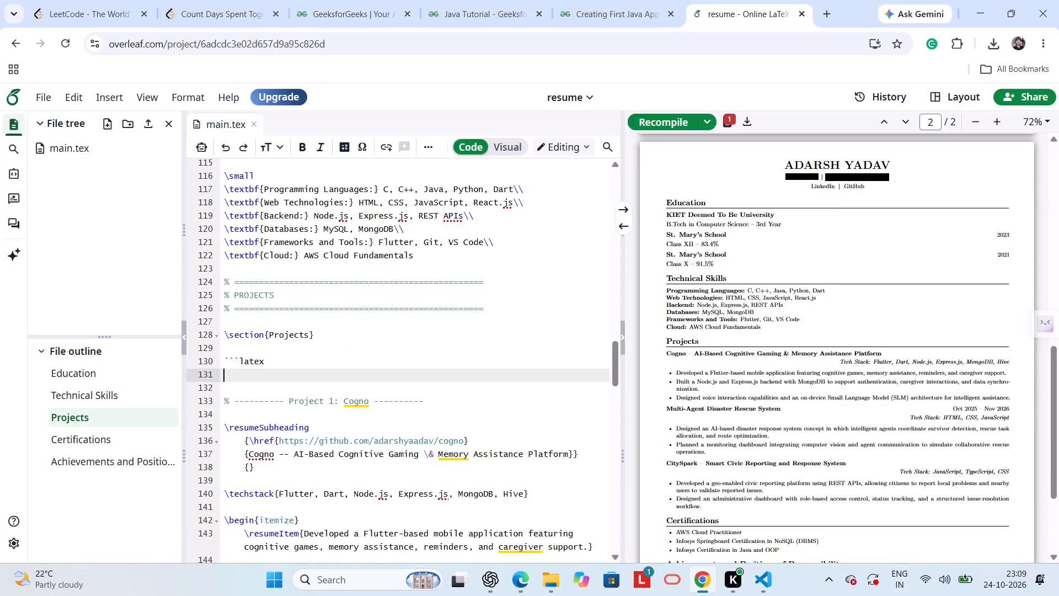
pyautogui.moveTo(290, 351); pyautogui.dragTo(272, 370)
pyautogui.press('BackSpace')
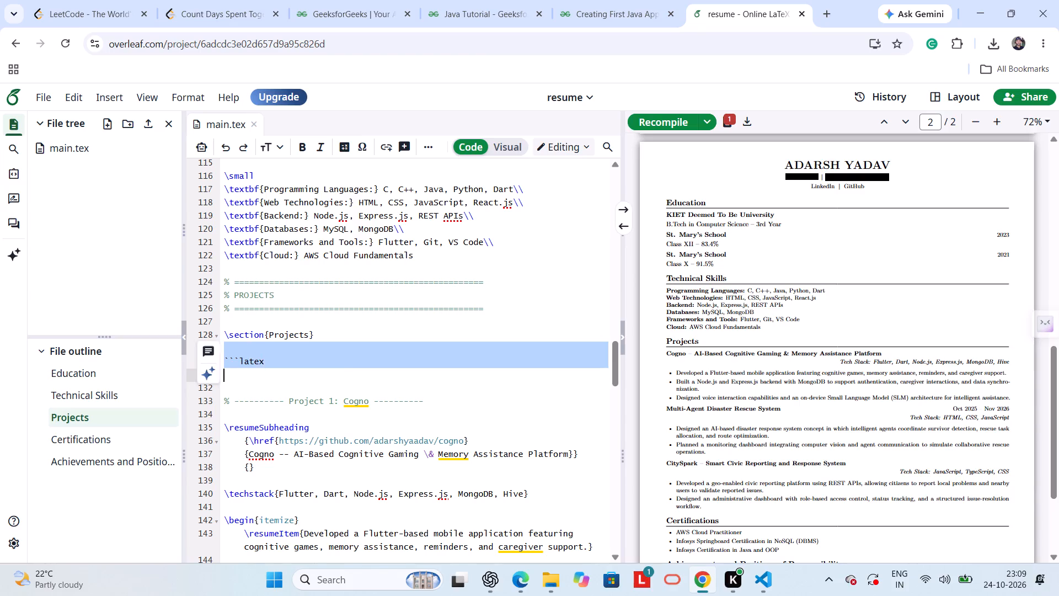
# Recompile the resume and check the tech stack placement in the PDF's Projects section.
pyautogui.click(653, 126)
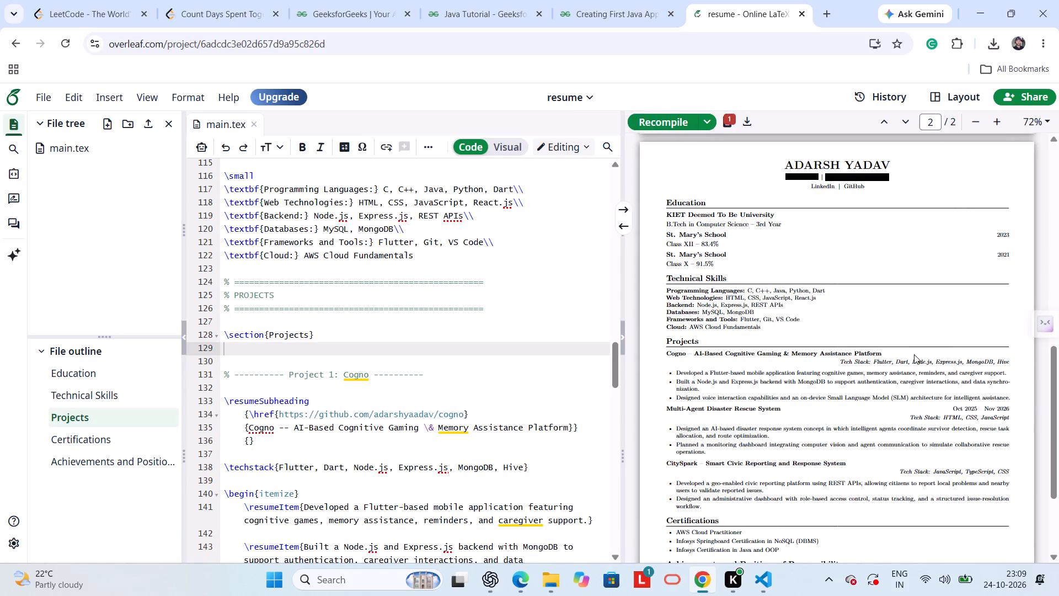
pyautogui.scroll(-2, 914, 354)
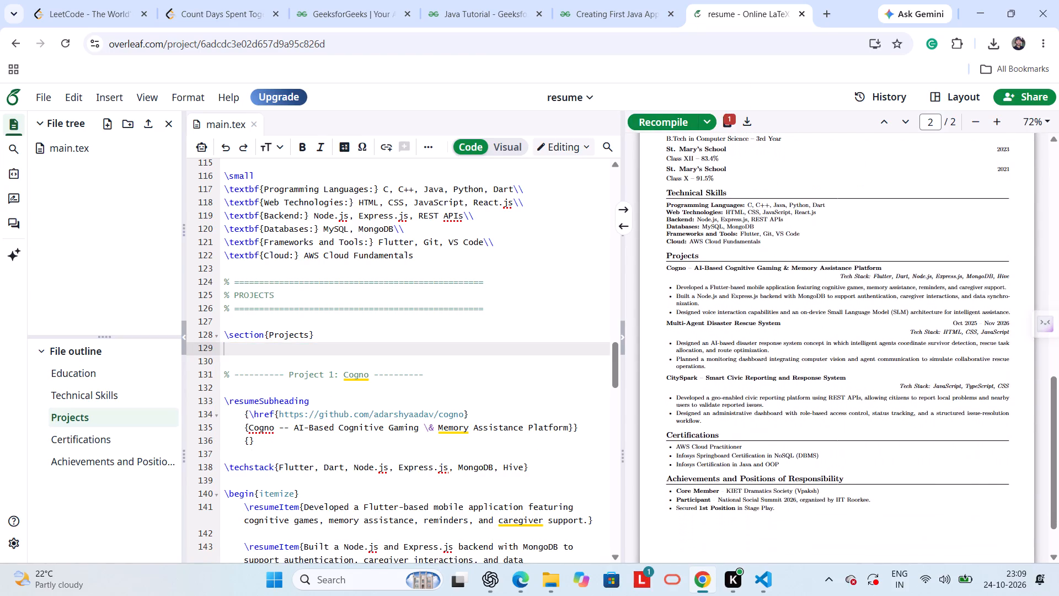
pyautogui.scroll(-1, 429, 381)
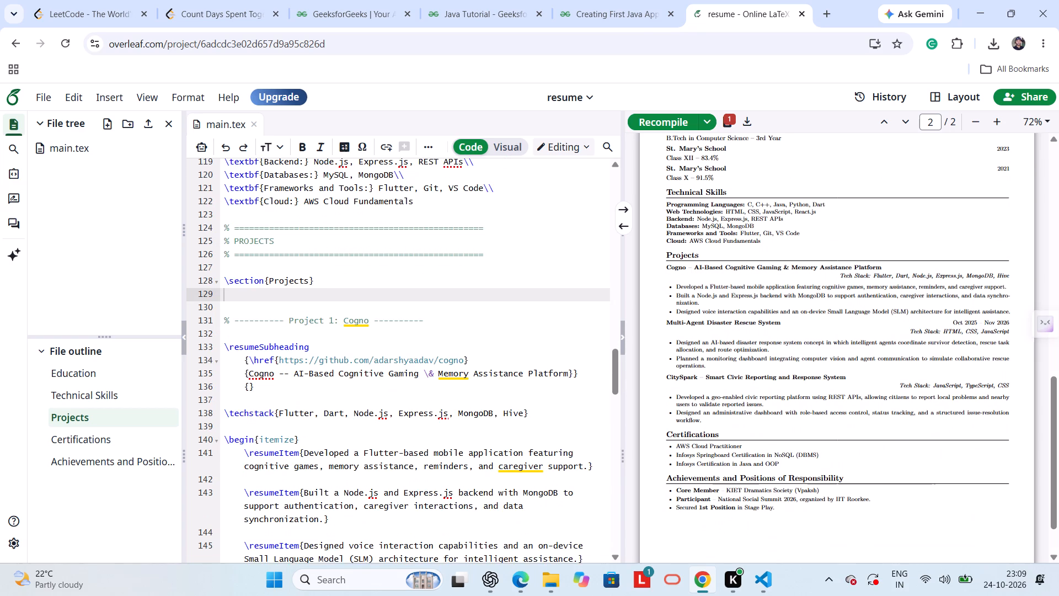
pyautogui.scroll(-1, 429, 381)
pyautogui.scroll(-1, 343, 412)
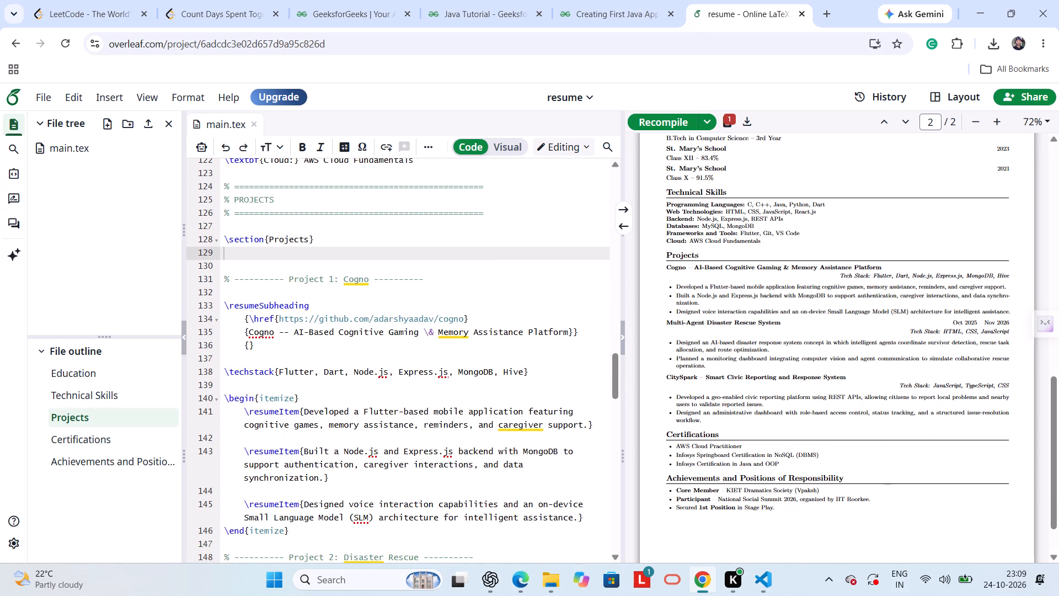
pyautogui.click(675, 119)
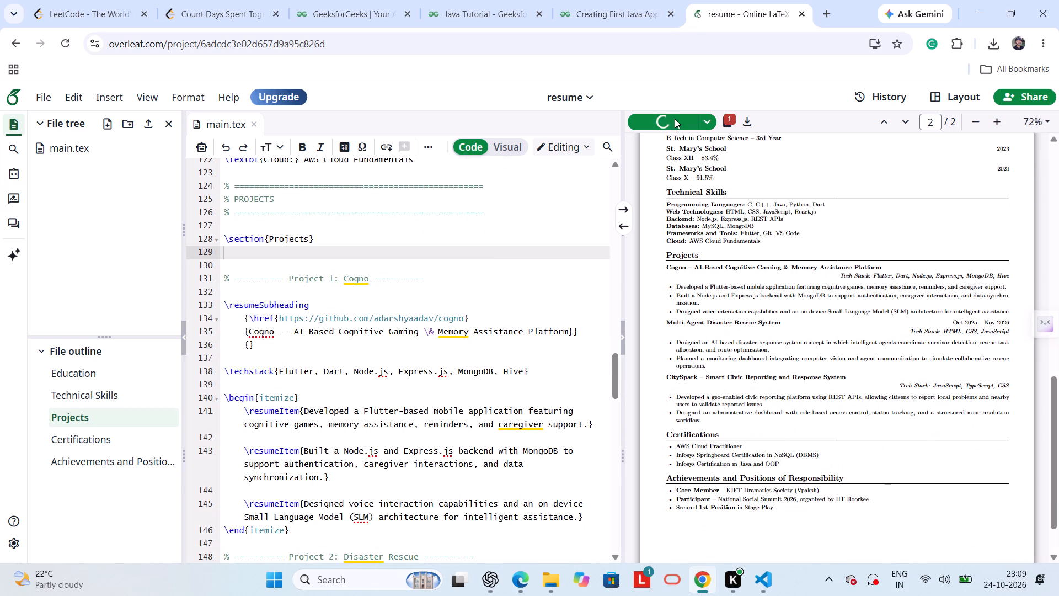
pyautogui.scroll(-1, 272, 329)
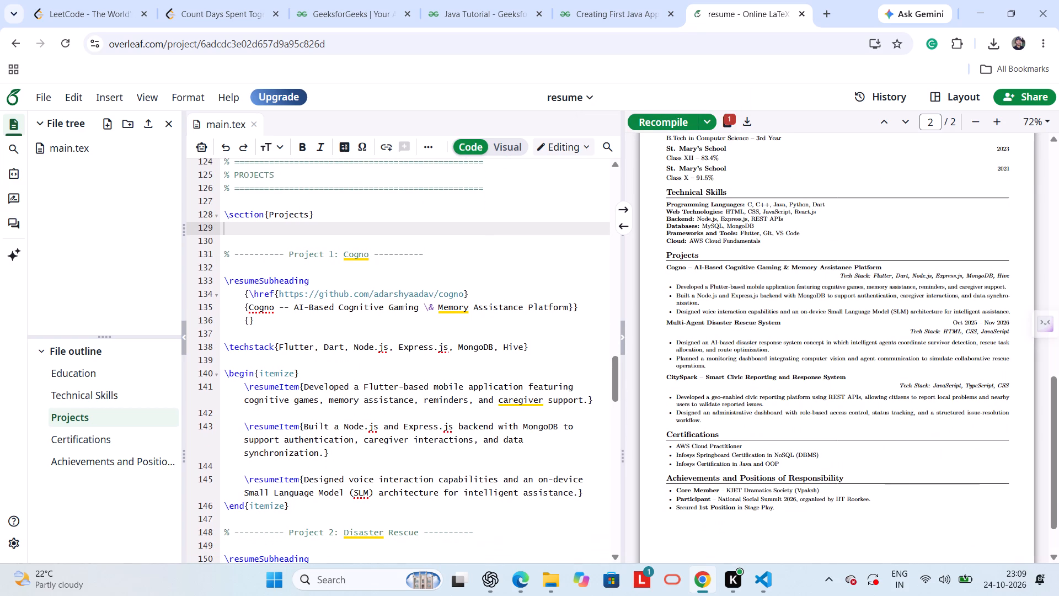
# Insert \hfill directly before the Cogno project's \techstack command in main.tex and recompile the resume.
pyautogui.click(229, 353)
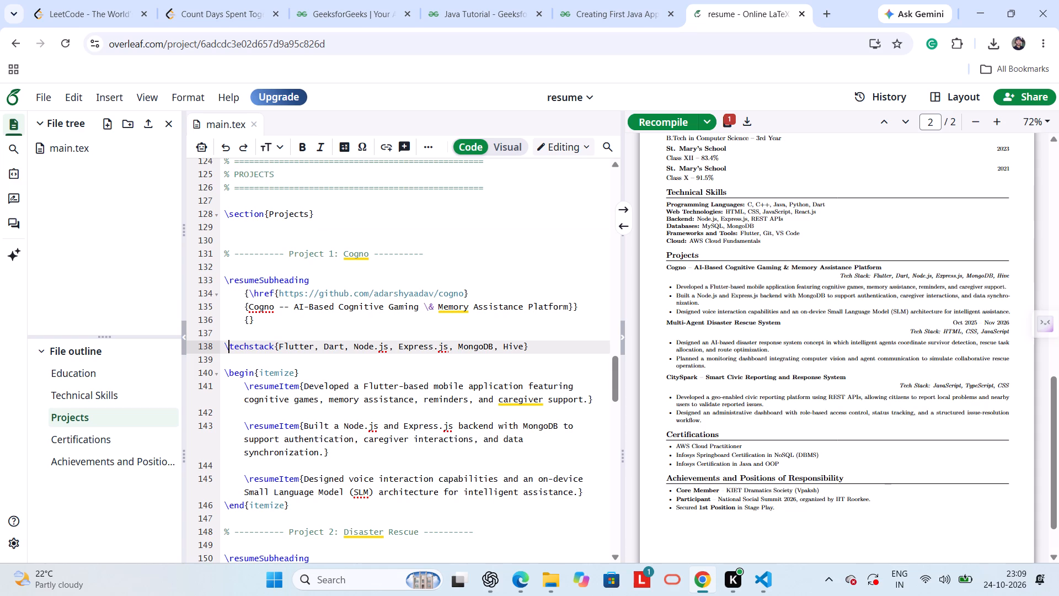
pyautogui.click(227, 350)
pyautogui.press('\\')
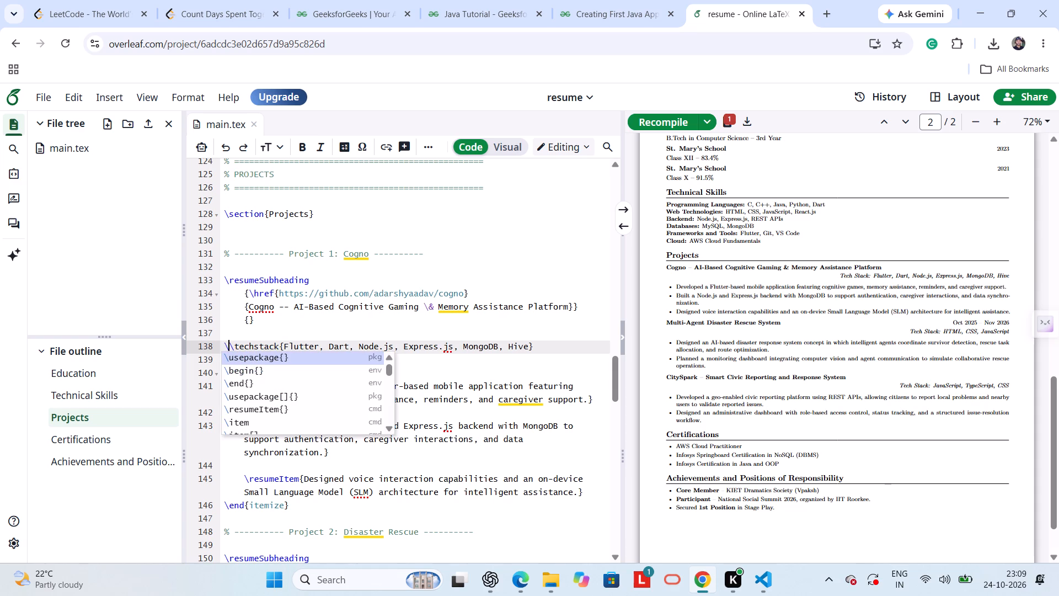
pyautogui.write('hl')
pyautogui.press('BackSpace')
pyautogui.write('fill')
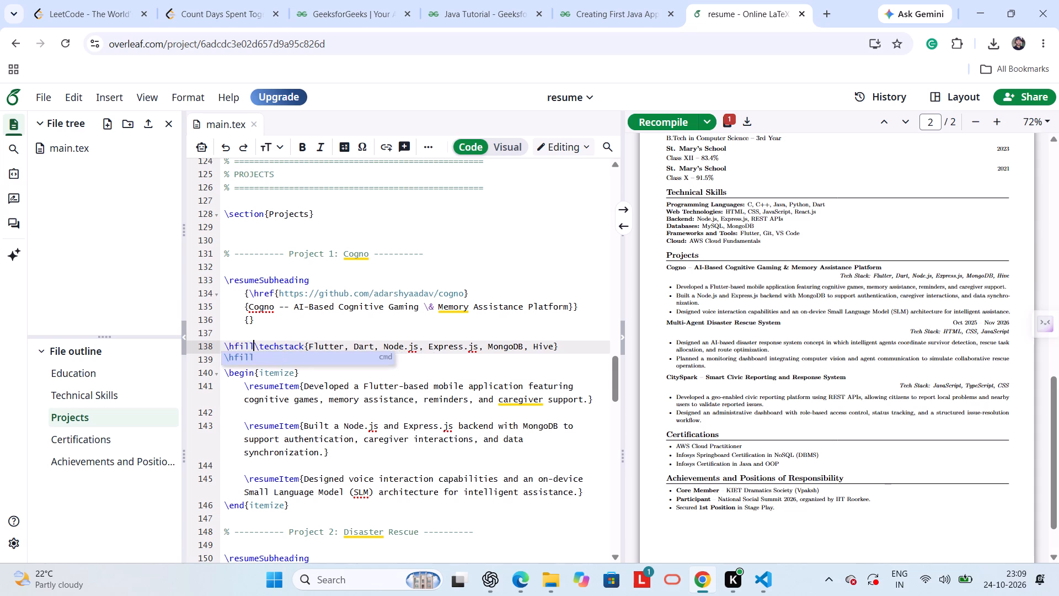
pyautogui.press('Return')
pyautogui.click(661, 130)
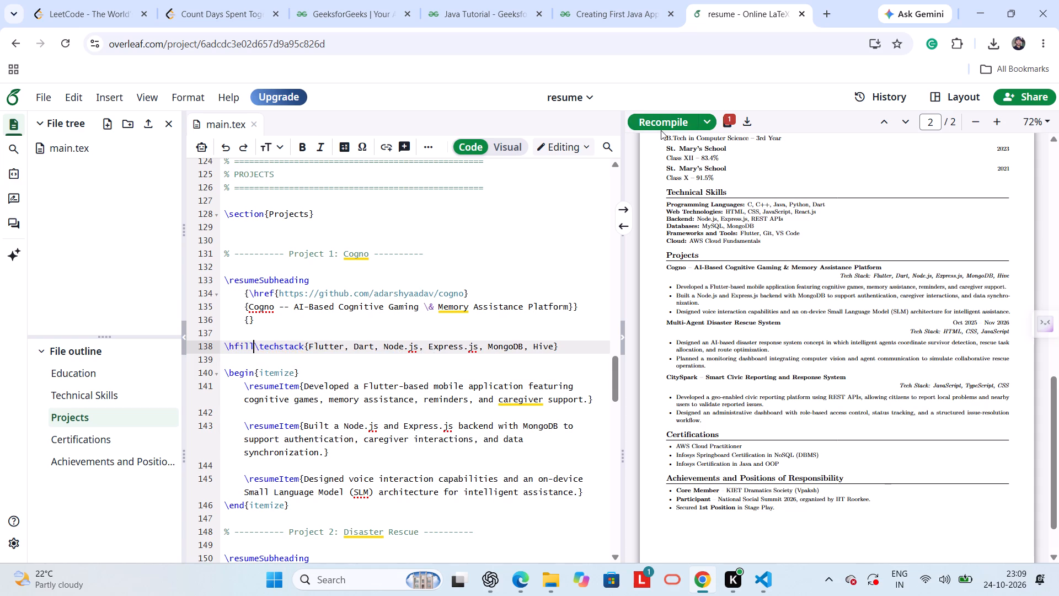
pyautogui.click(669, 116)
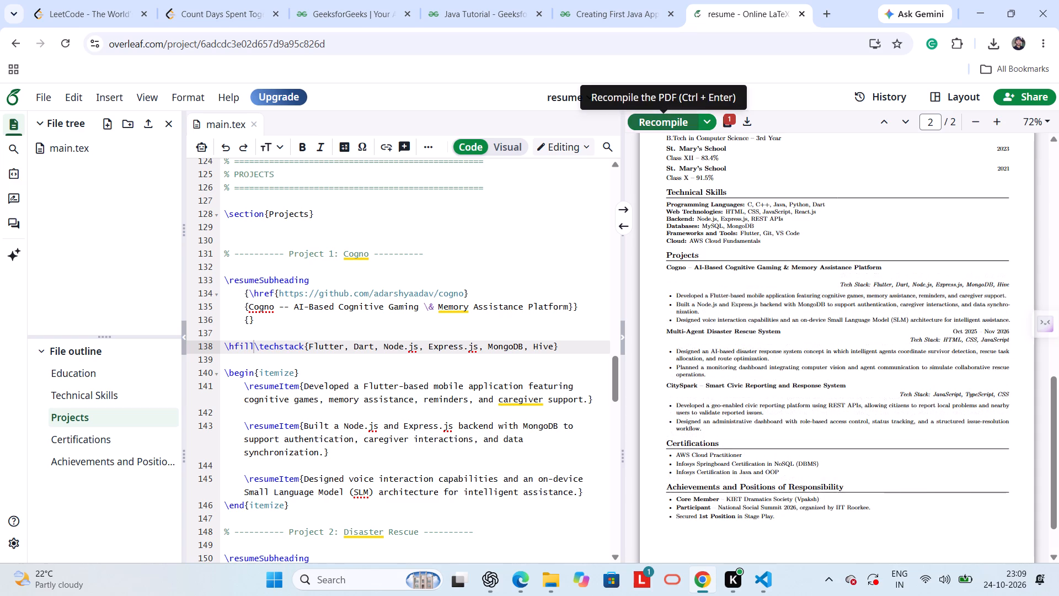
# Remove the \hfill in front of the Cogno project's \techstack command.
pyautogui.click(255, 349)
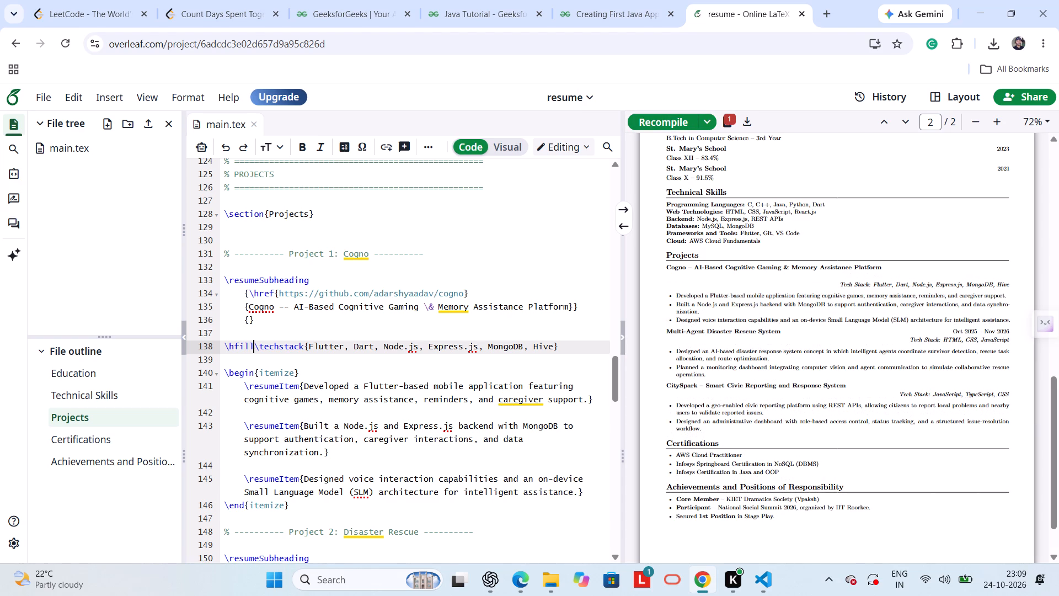